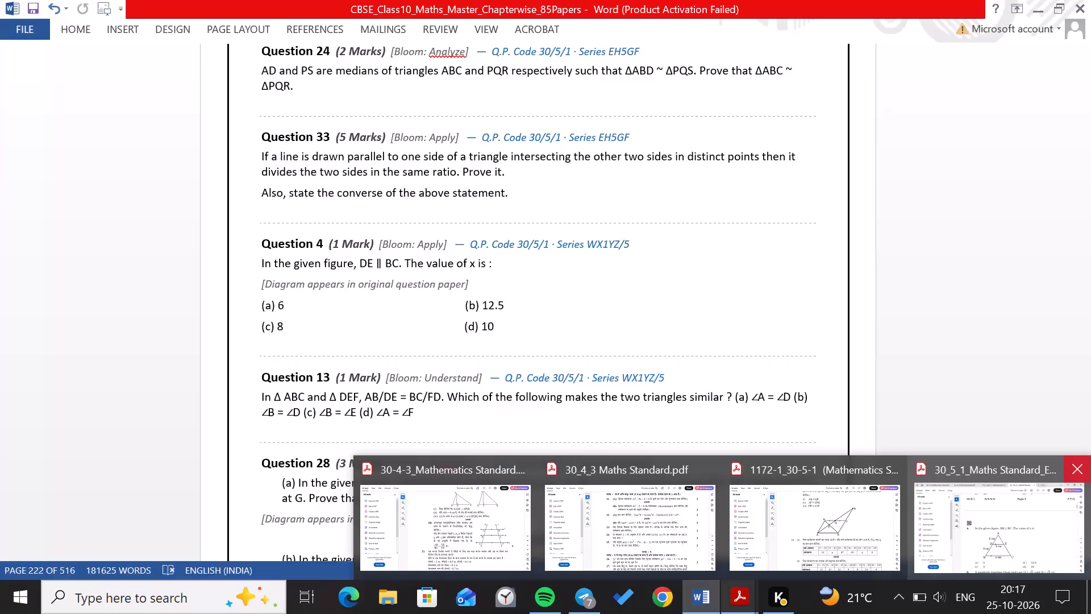
Switch to the 30_5_1 Maths Standard PDF and capture a screen snip of Question 4's triangle figure.
click(1032, 515)
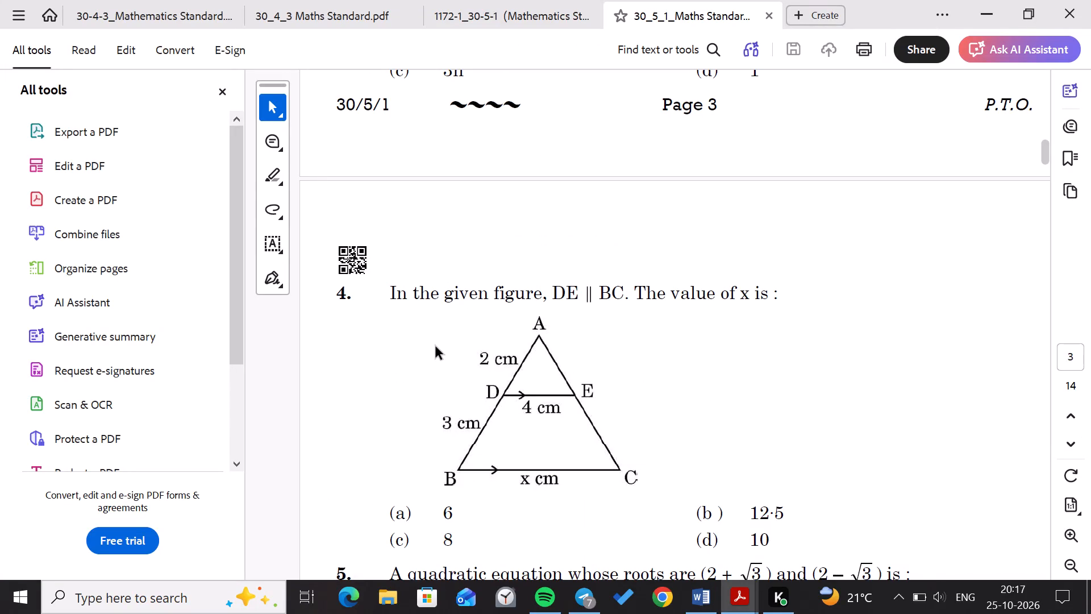
key(shift+super+s)
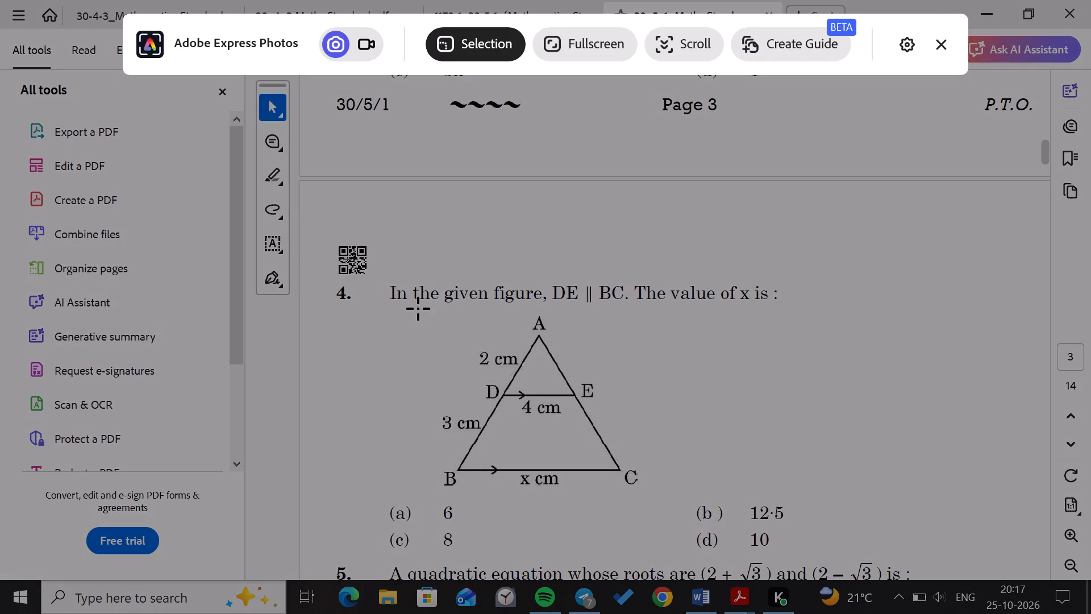
click(421, 306)
drag(421, 306, 569, 407)
right_drag(421, 306, 569, 407)
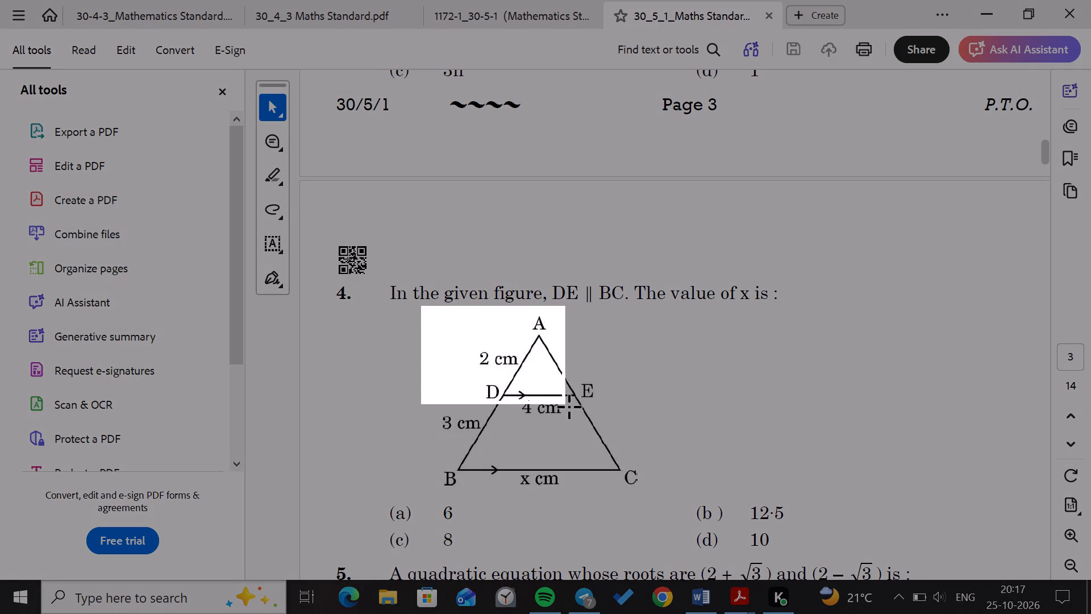
right_drag(569, 407, 570, 408)
drag(569, 407, 660, 495)
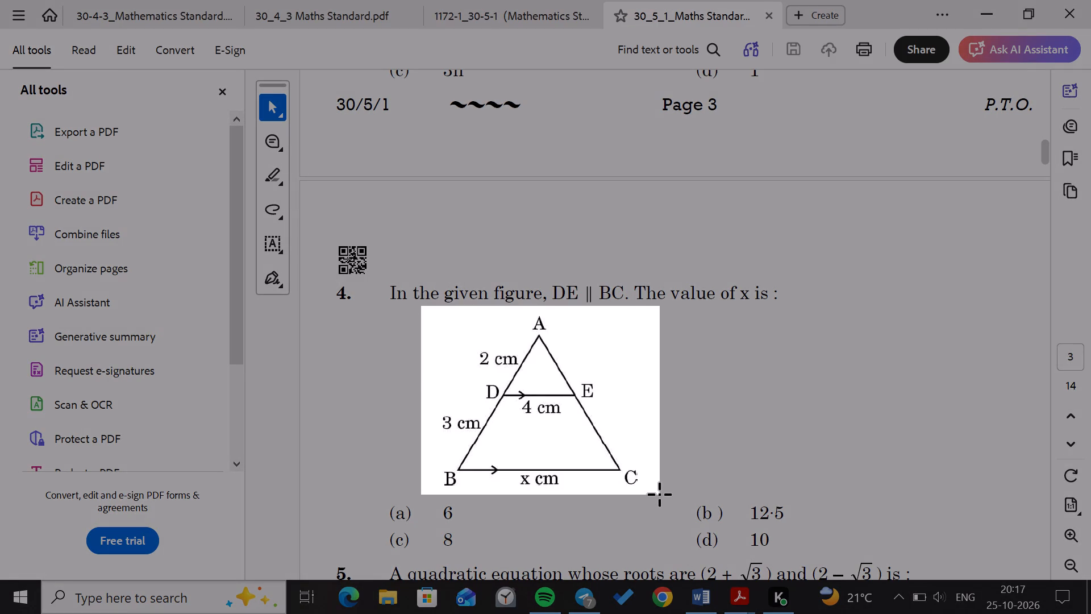
Back in the Word document, replace Question 4's diagram placeholder text with the captured triangle figure.
click(702, 608)
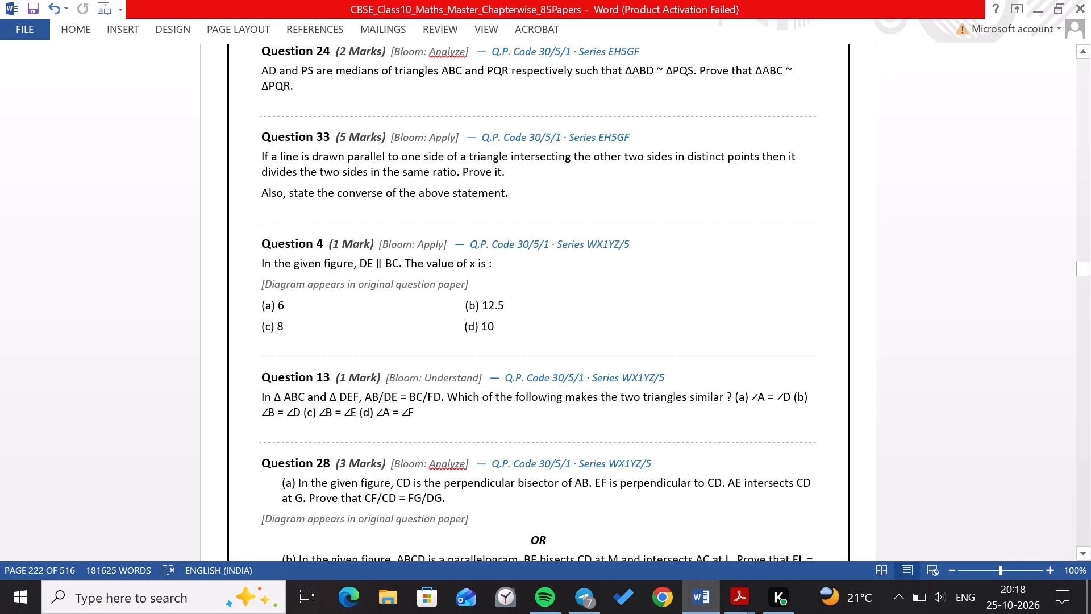
drag(261, 282, 483, 291)
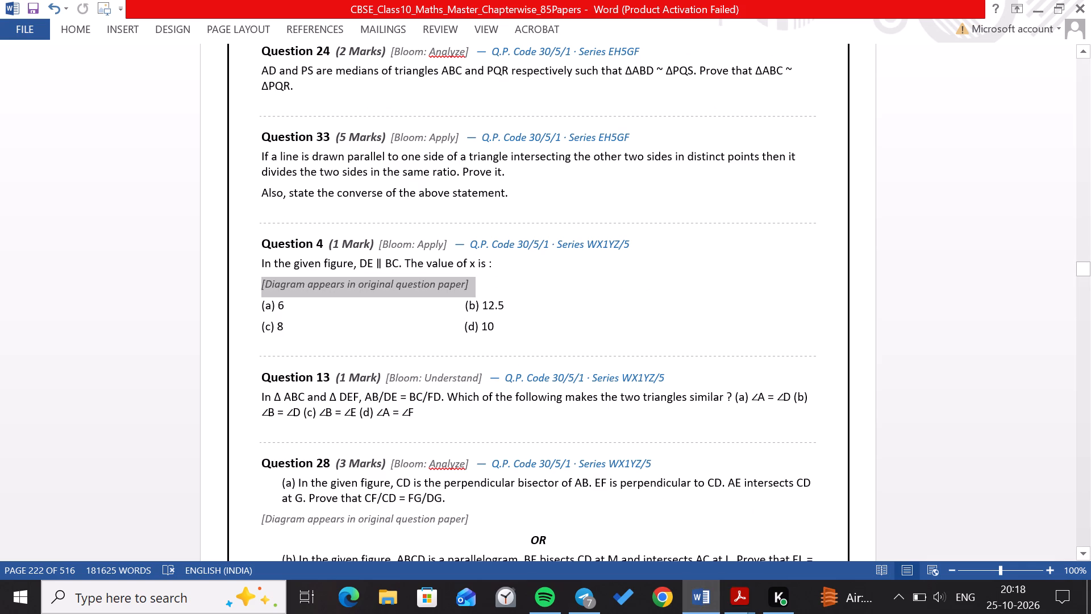
drag(483, 291, 472, 289)
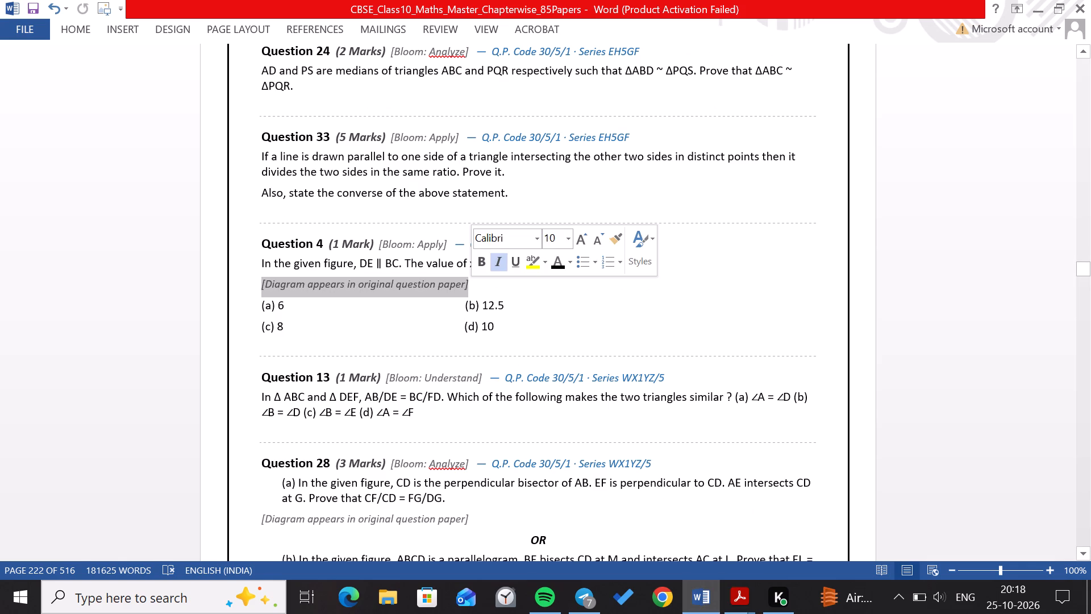
key(BackSpace)
key(Return)
key(BackSpace)
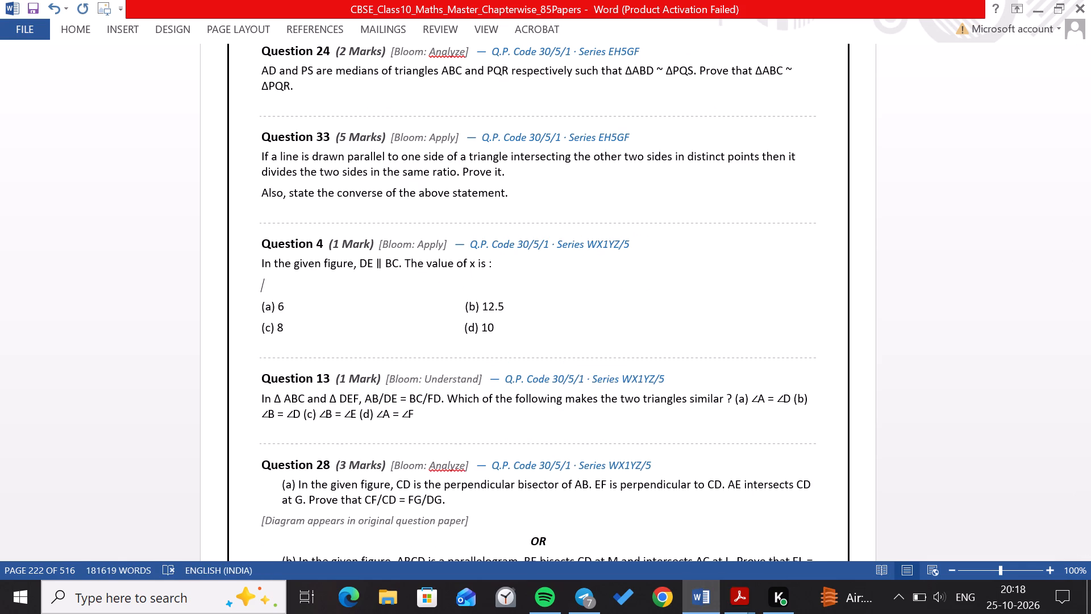
key(ctrl+v)
click(438, 449)
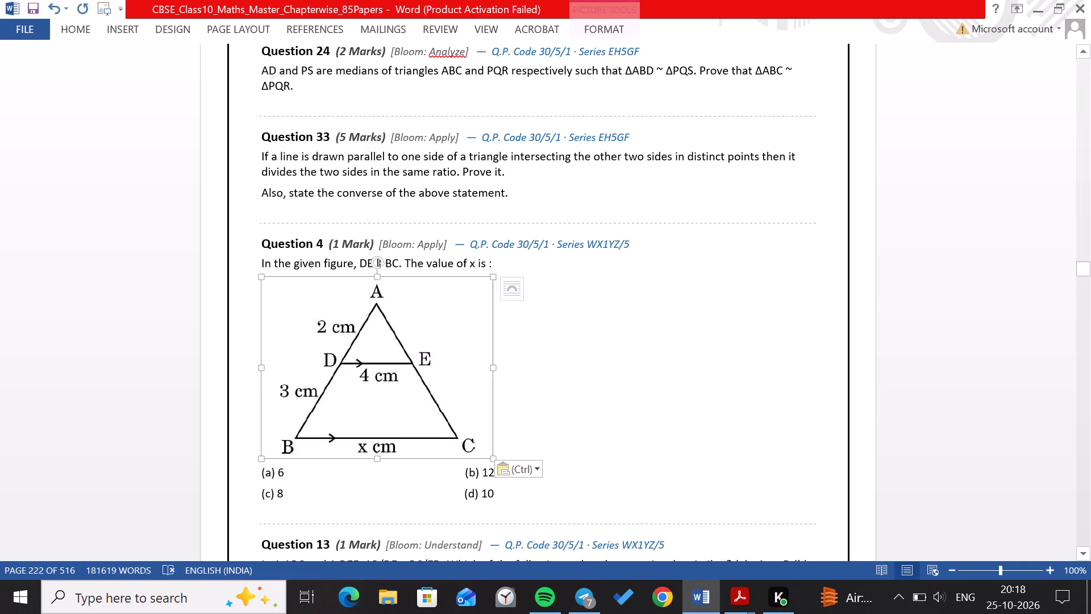
Centre the triangle figure under Question 4 and shrink it proportionally to about two thirds of its pasted size.
click(81, 34)
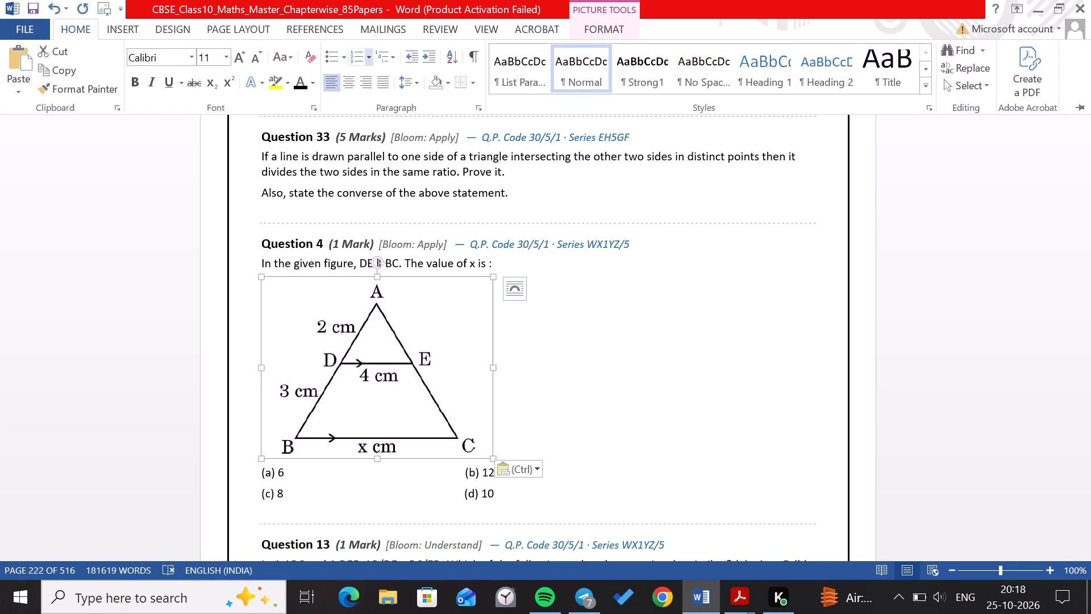
click(352, 82)
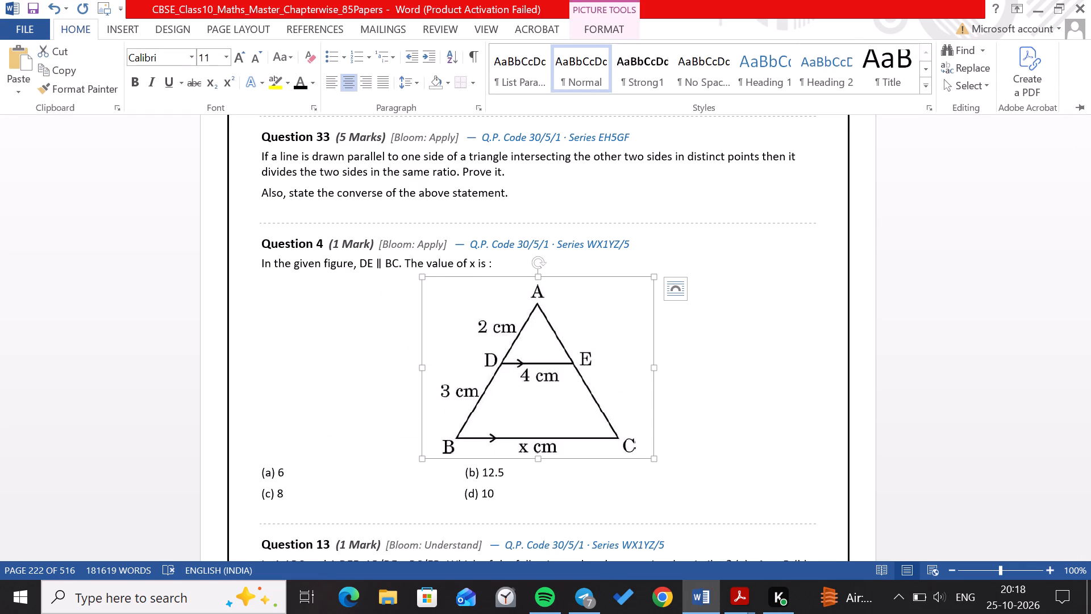
click(653, 456)
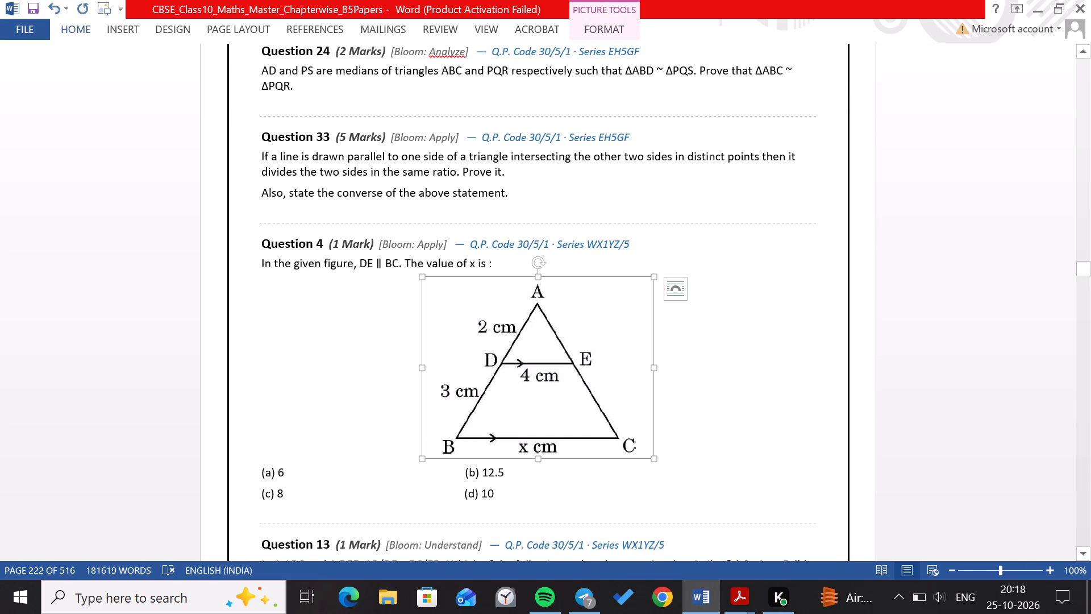
click(653, 460)
drag(653, 460, 643, 447)
drag(654, 458, 580, 363)
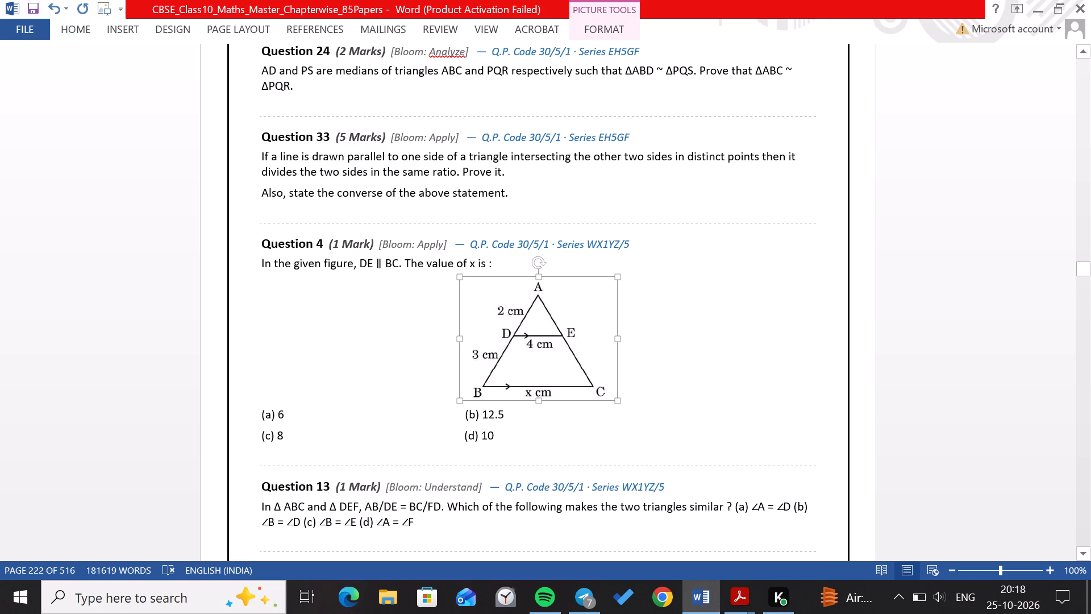
Break Question 13's text before option (a) so the answer options start on their own line.
scroll(693, 398, down, 1)
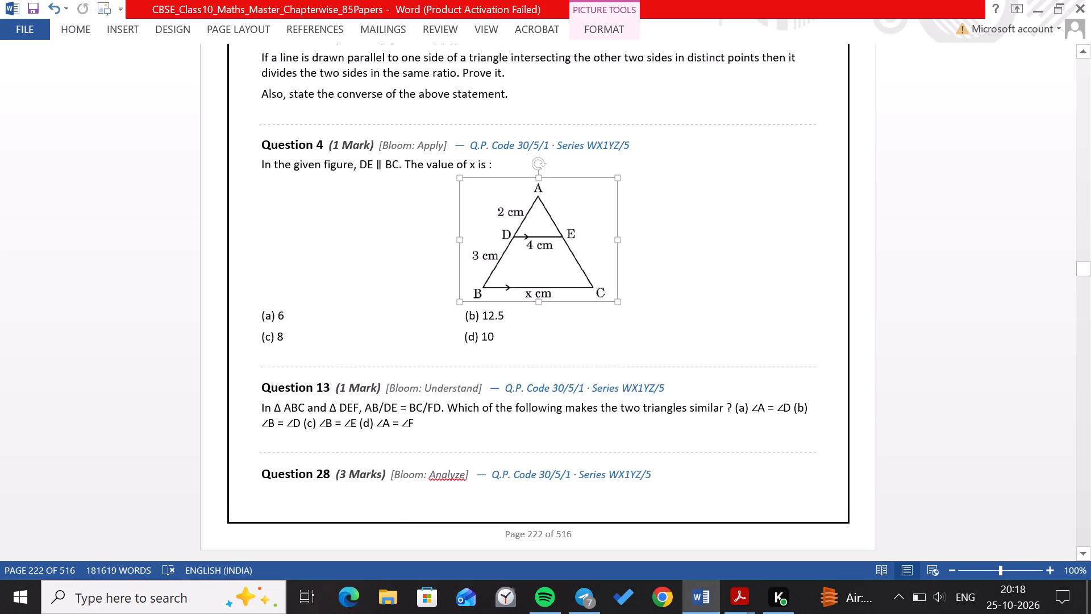
scroll(693, 398, down, 2)
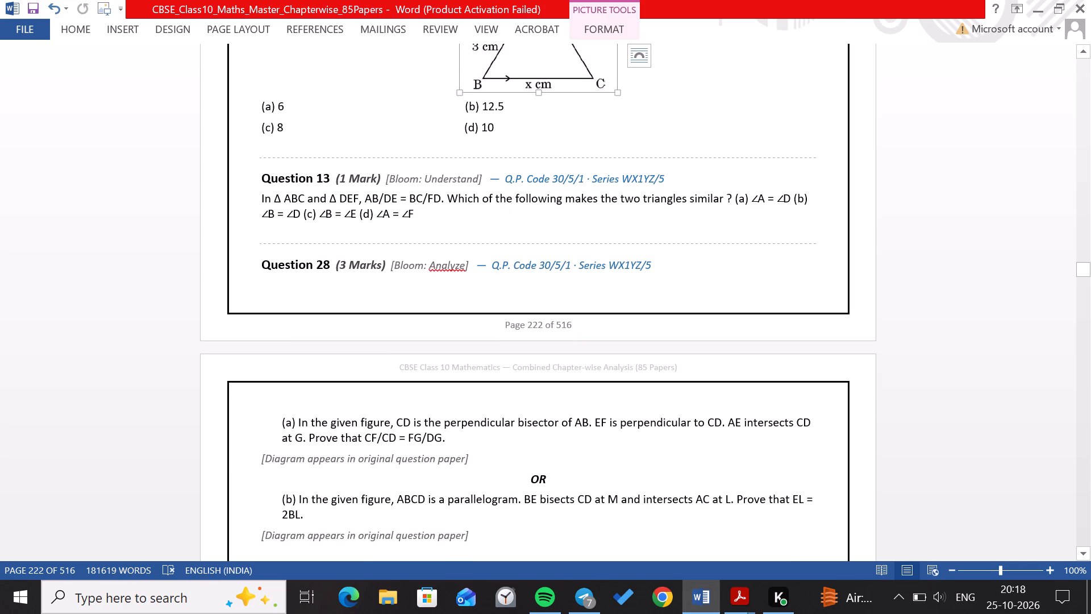
click(737, 205)
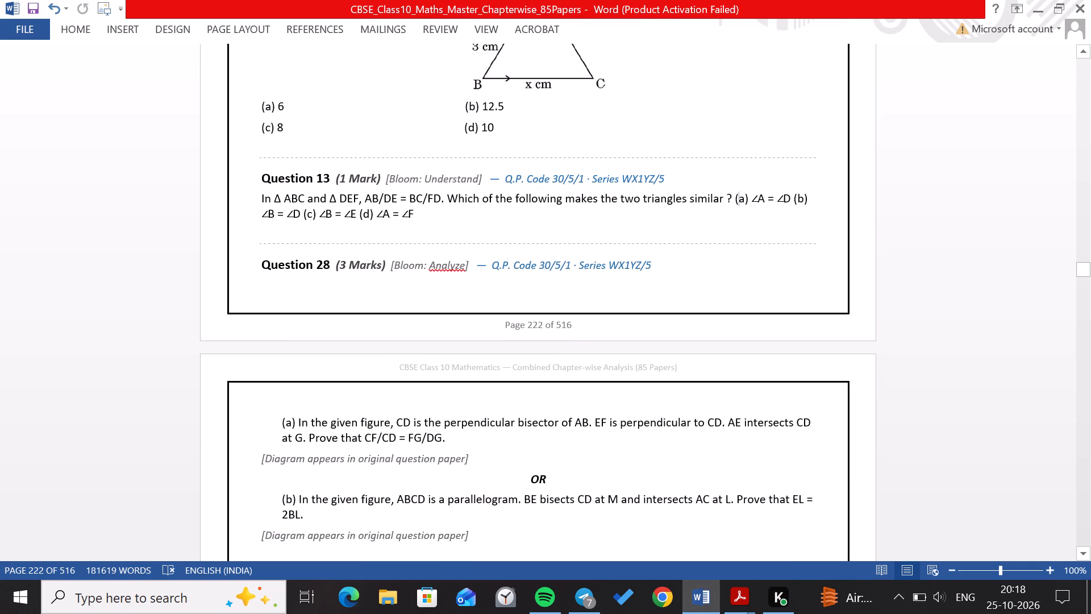
click(733, 205)
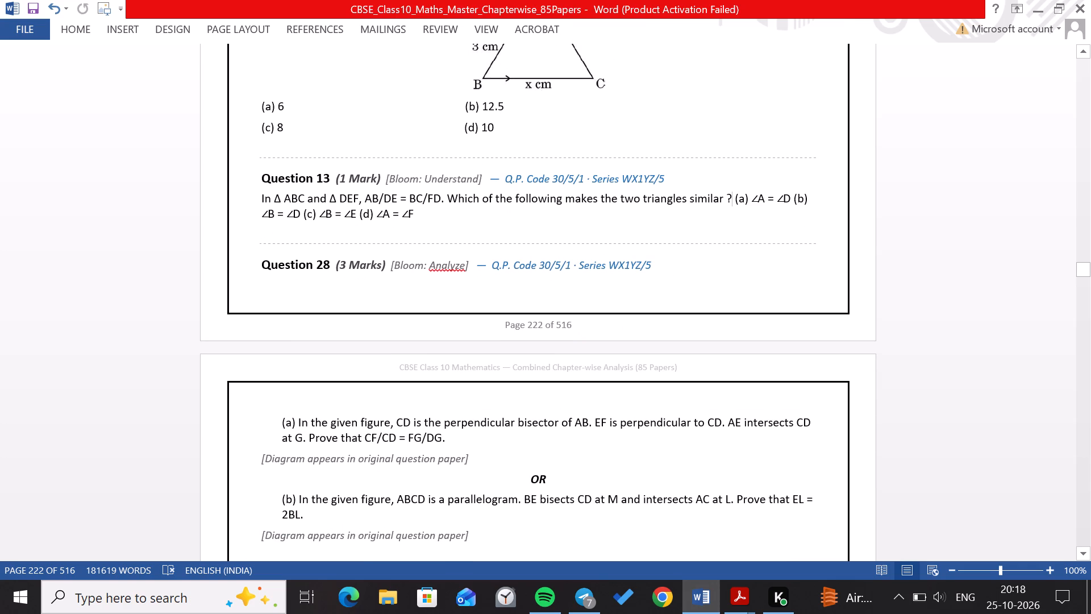
click(736, 205)
key(Return)
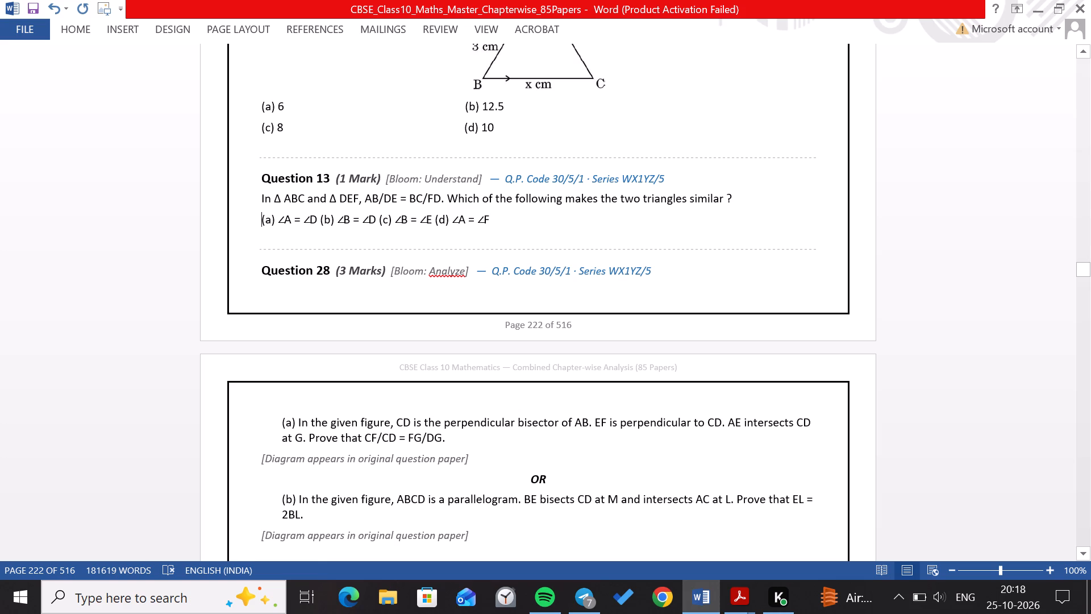
Insert spaces before option (b) of Question 13 to set it apart from option (a) as a second column.
click(319, 221)
key(space)
key(space)
key(space)
key(space)
key(space)
key(space)
key(space)
key(space)
key(space)
key(space)
key(space)
key(space)
key(space)
key(space)
key(space)
key(space)
key(space)
key(space)
key(space)
key(space)
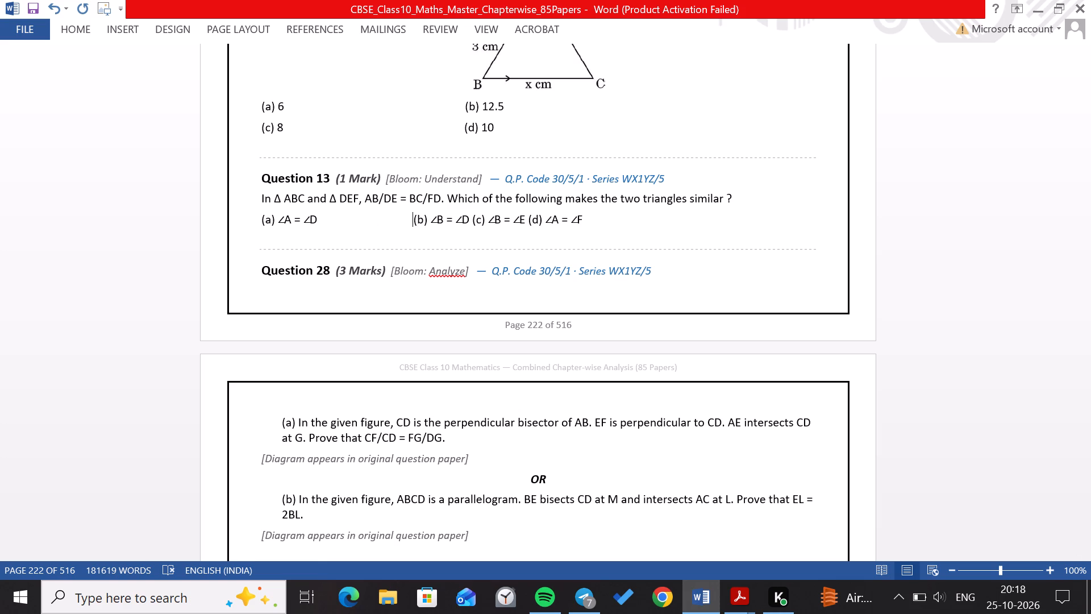
key(space)
key(space)
key(space)
key(space)
key(space)
key(space)
key(space)
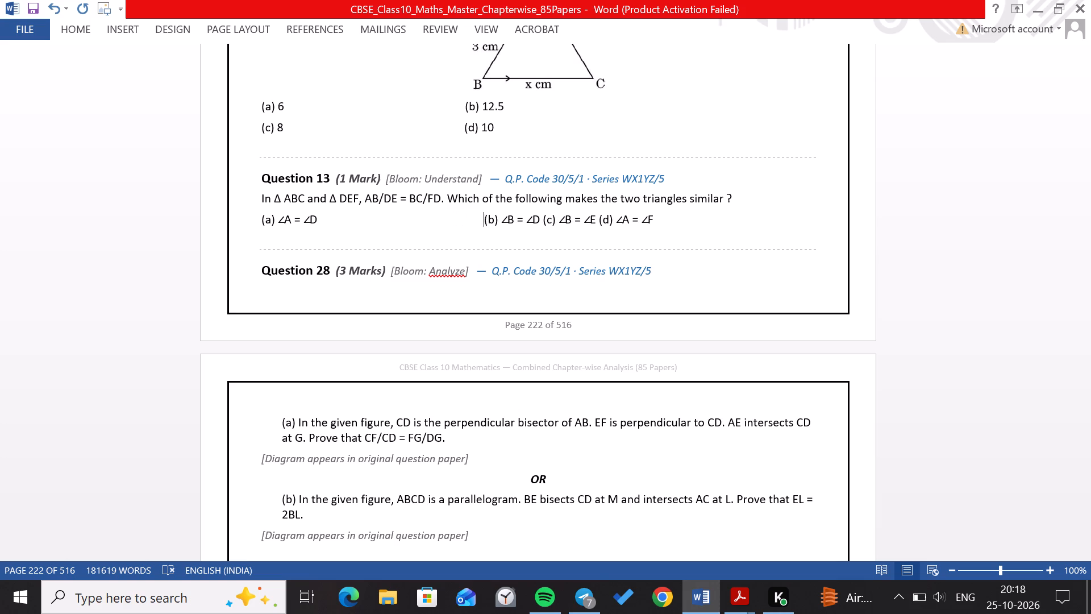
key(space)
key(space)
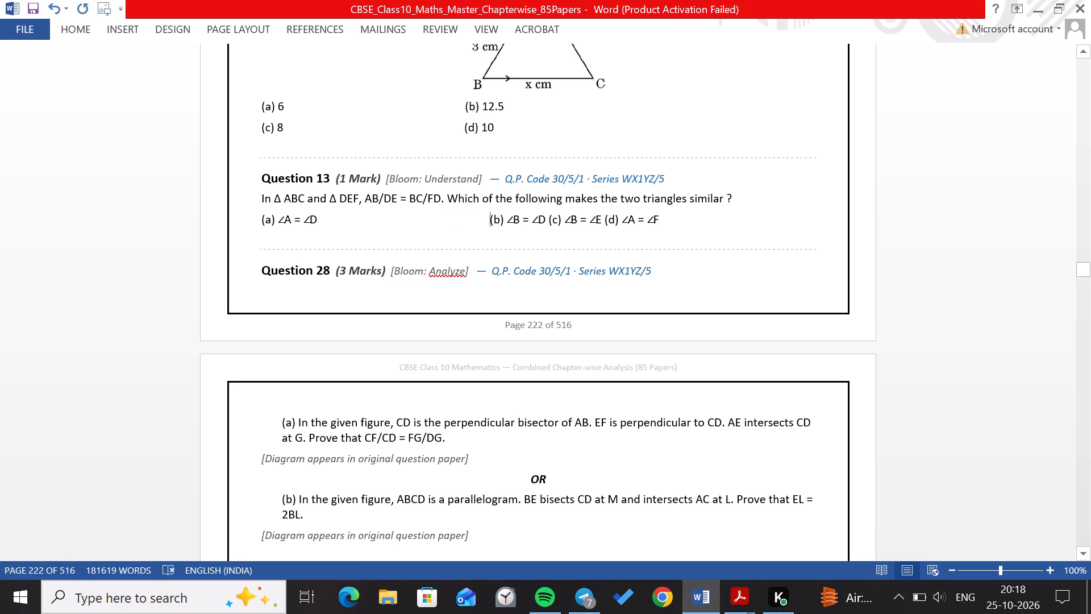
Move Question 13's options (c) and (d) to a second line and space (d) out roughly beneath (b).
click(548, 225)
key(Return)
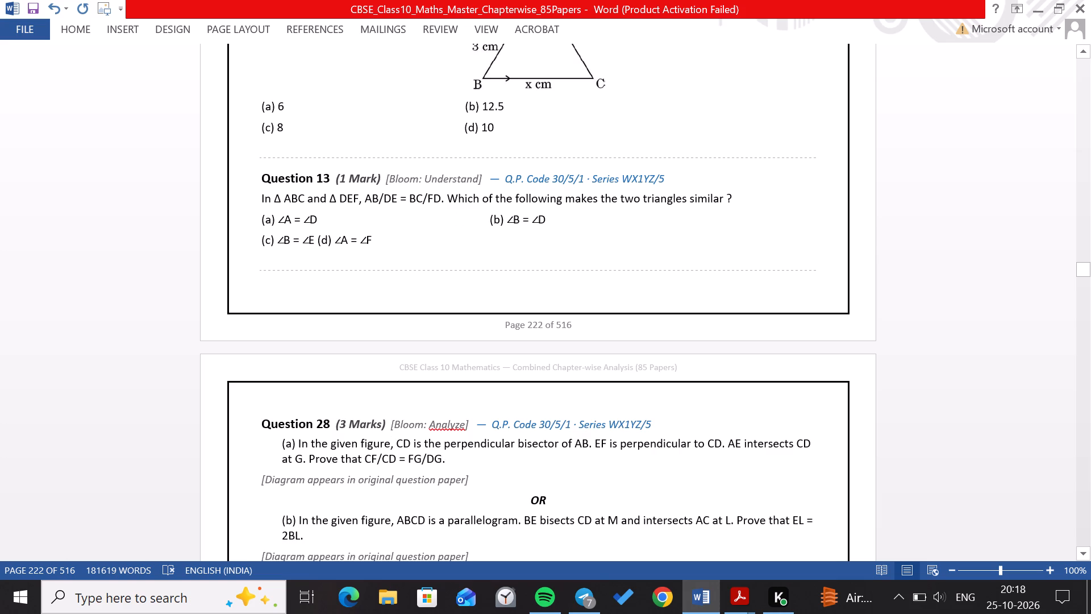
click(318, 246)
key(space)
key(space)
key(space)
key(space)
key(space)
key(space)
key(space)
key(space)
key(space)
key(space)
key(space)
key(space)
key(space)
key(space)
key(space)
key(space)
key(space)
key(space)
key(space)
key(space)
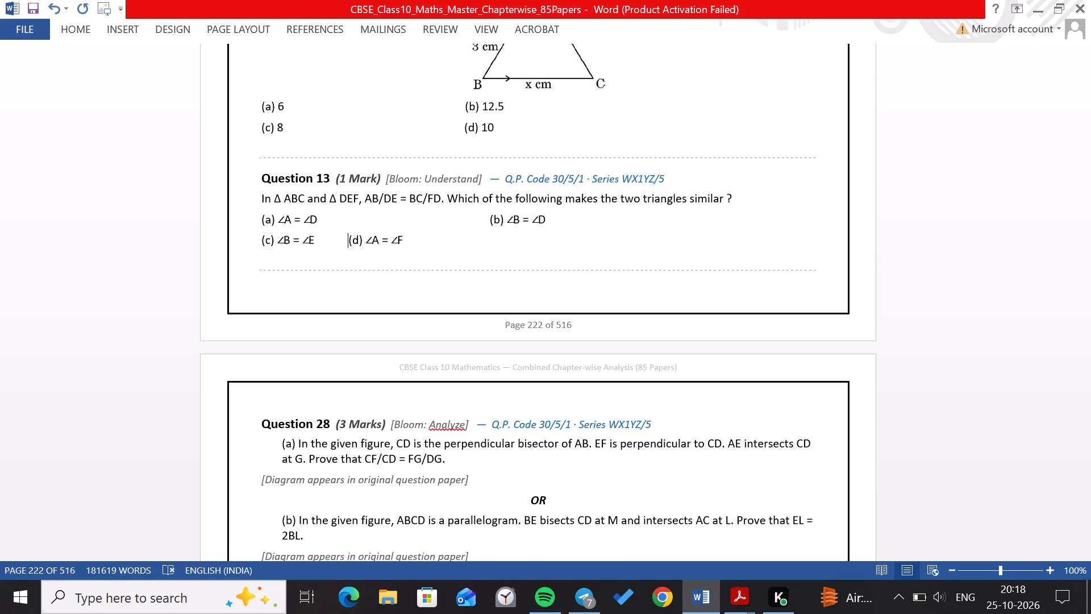
key(space)
key(space)
key(space)
key(space)
Switch to the 30_5_1 Maths Standard PDF and capture a screen snip of Question 28(a)'s figure on page 8.
scroll(377, 446, down, 4)
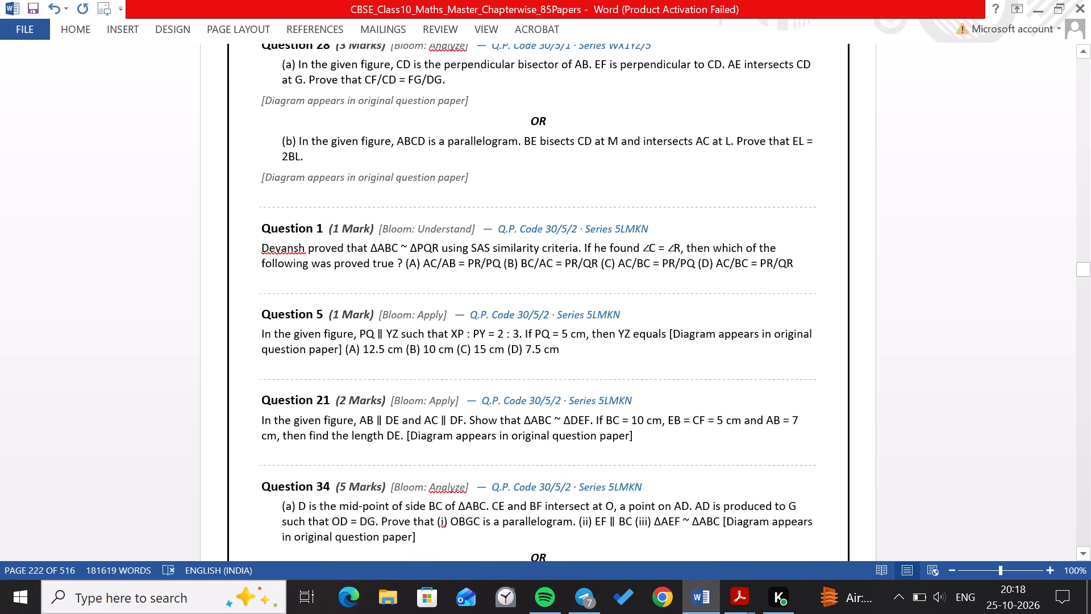
scroll(377, 446, up, 2)
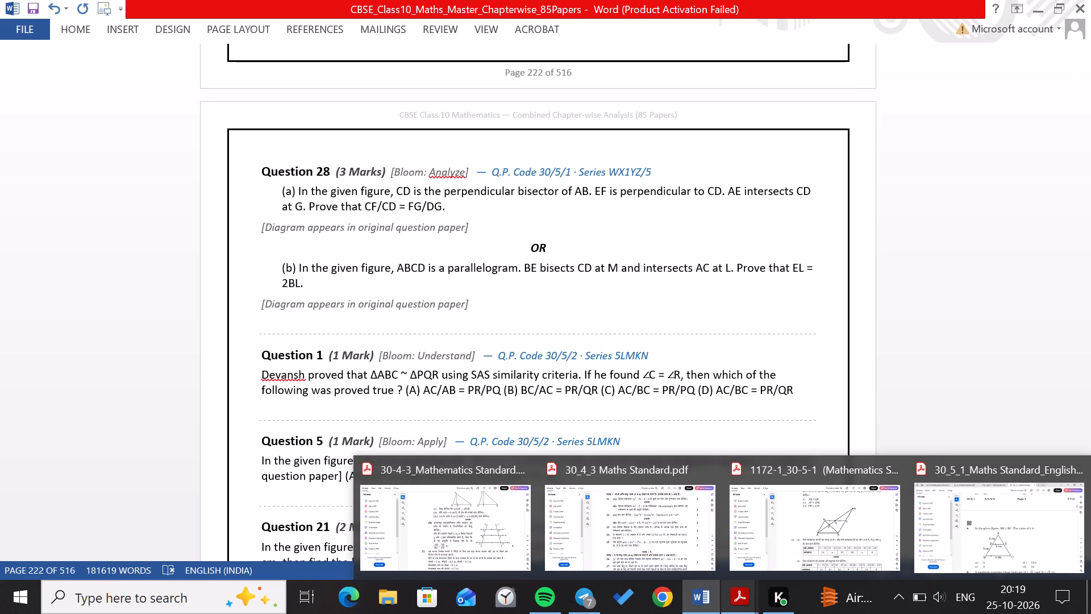
click(919, 543)
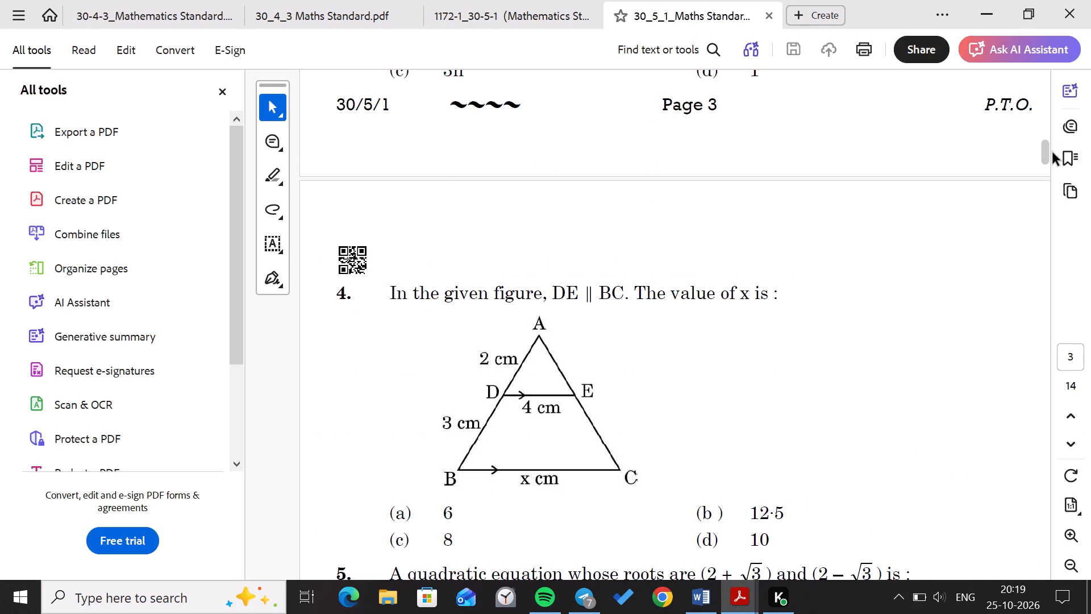
drag(1044, 152, 1032, 372)
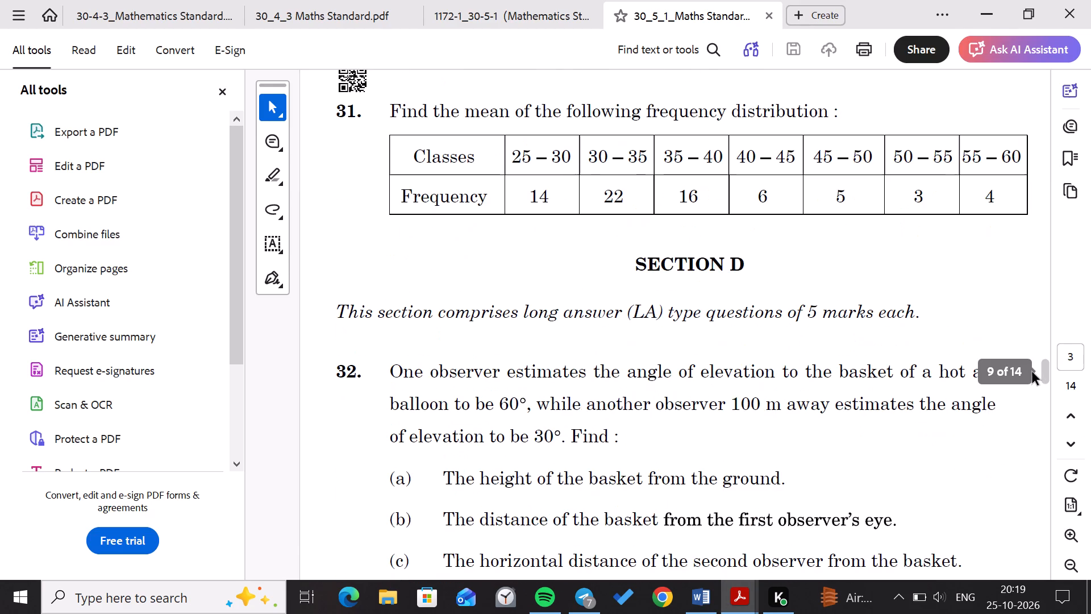
drag(1032, 372, 1035, 333)
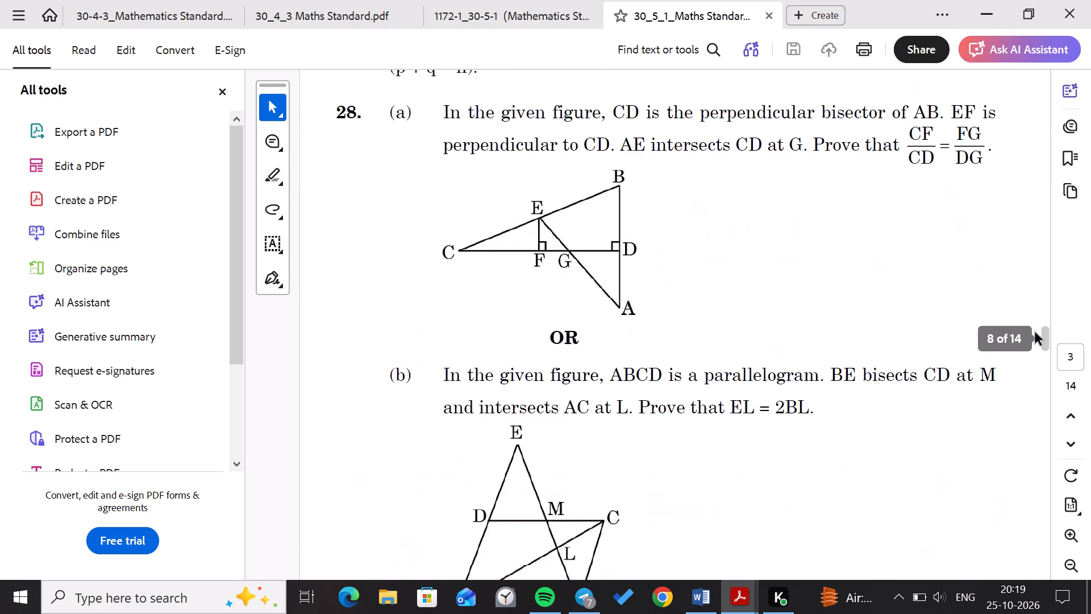
drag(1035, 333, 1035, 338)
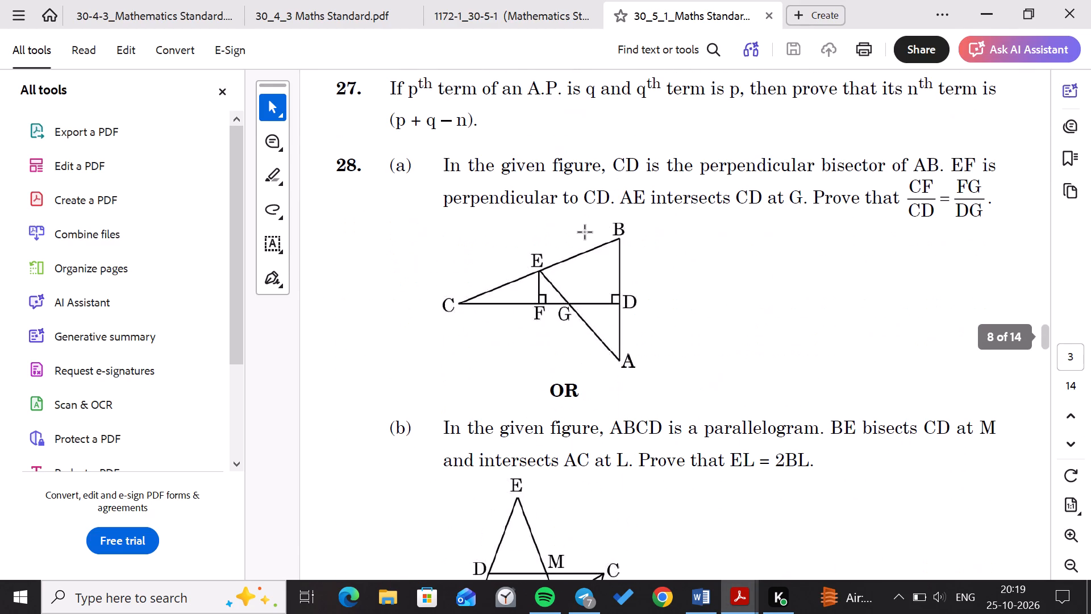
key(shift+super+s)
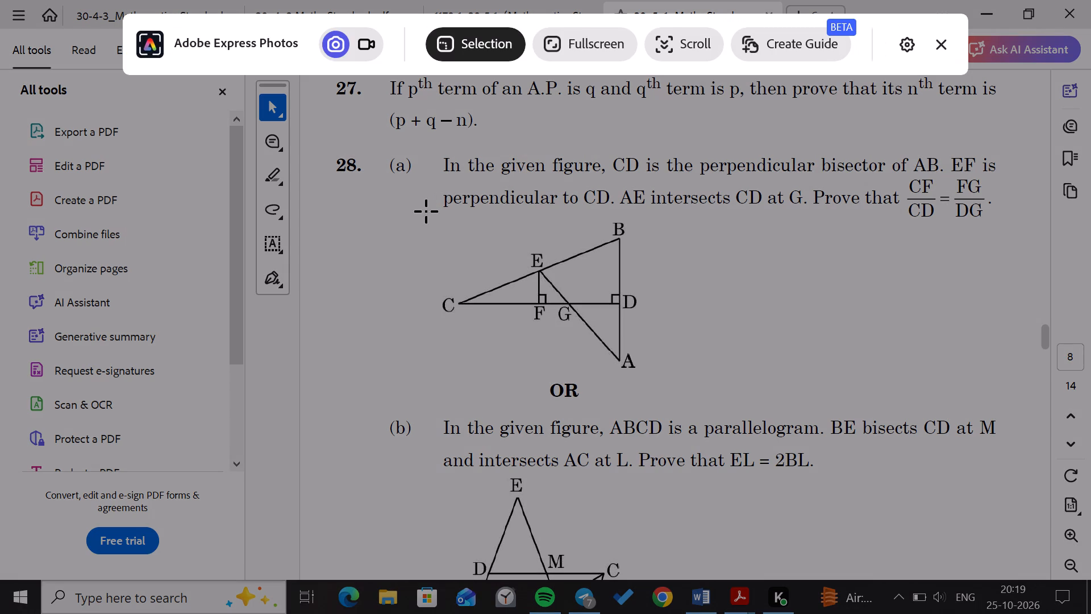
drag(426, 211, 658, 385)
right_drag(426, 211, 658, 385)
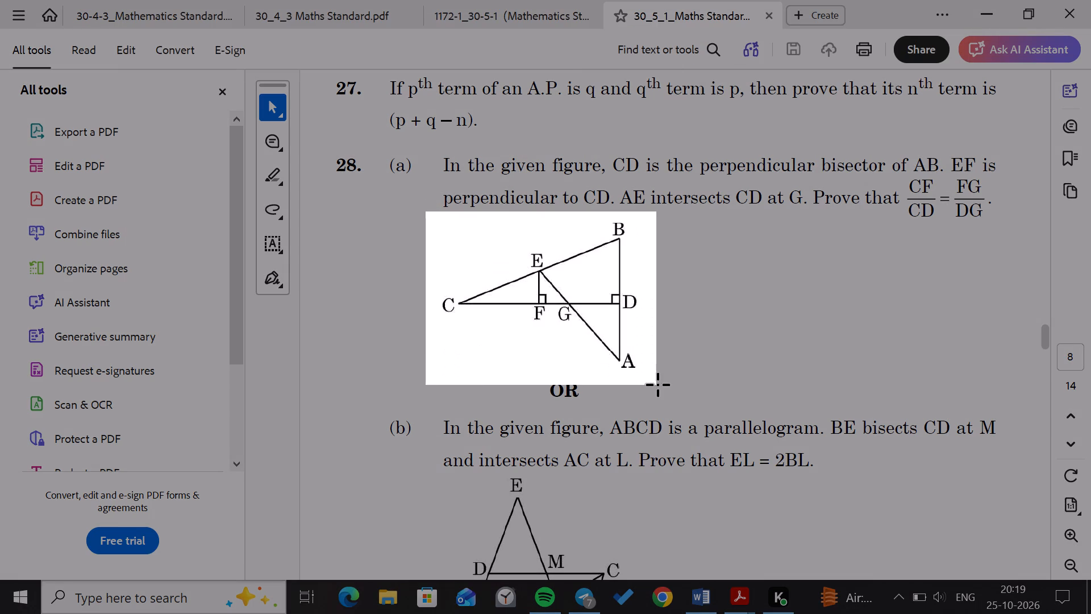
Finish the snip of Question 28(a)'s figure, trimming the selection to end just above the OR line.
right_drag(658, 385, 651, 375)
drag(658, 385, 651, 375)
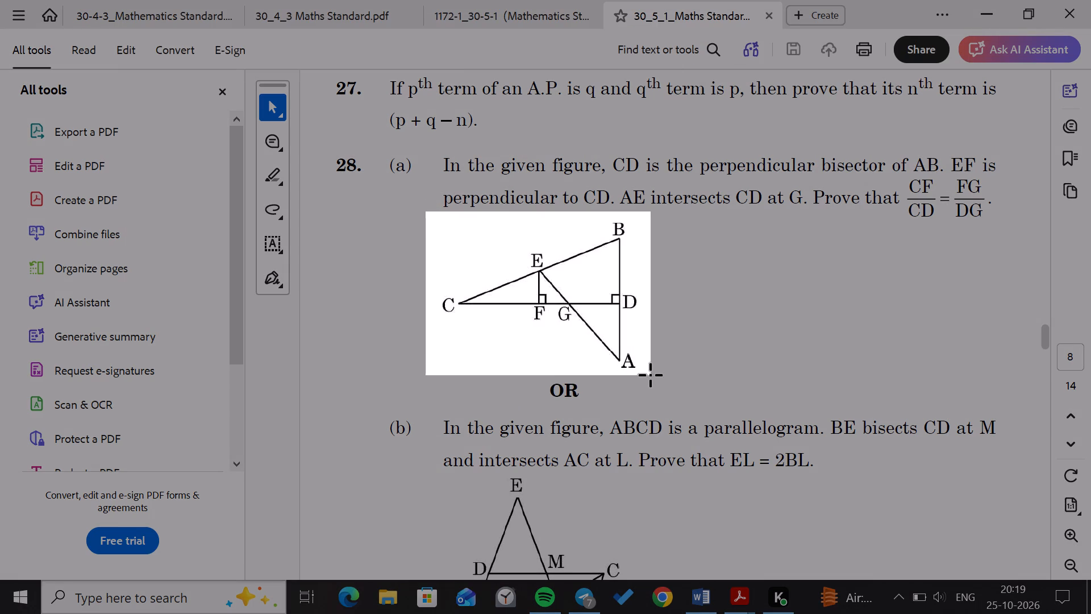
Switch to the Word document and replace Question 28(a)'s diagram placeholder with the captured figure, centred above the OR line.
click(696, 598)
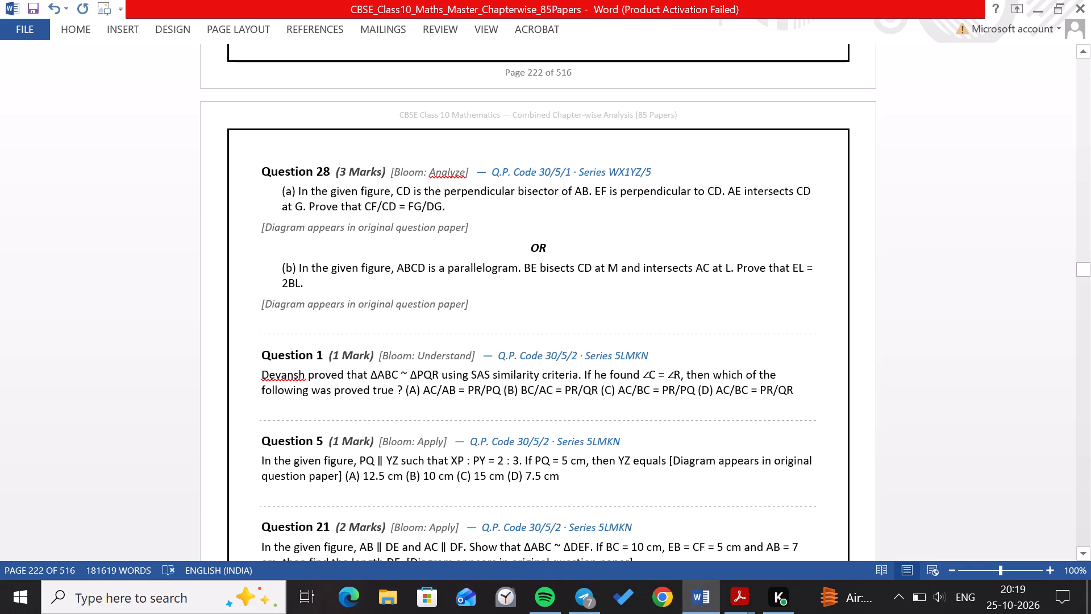
drag(261, 229, 461, 223)
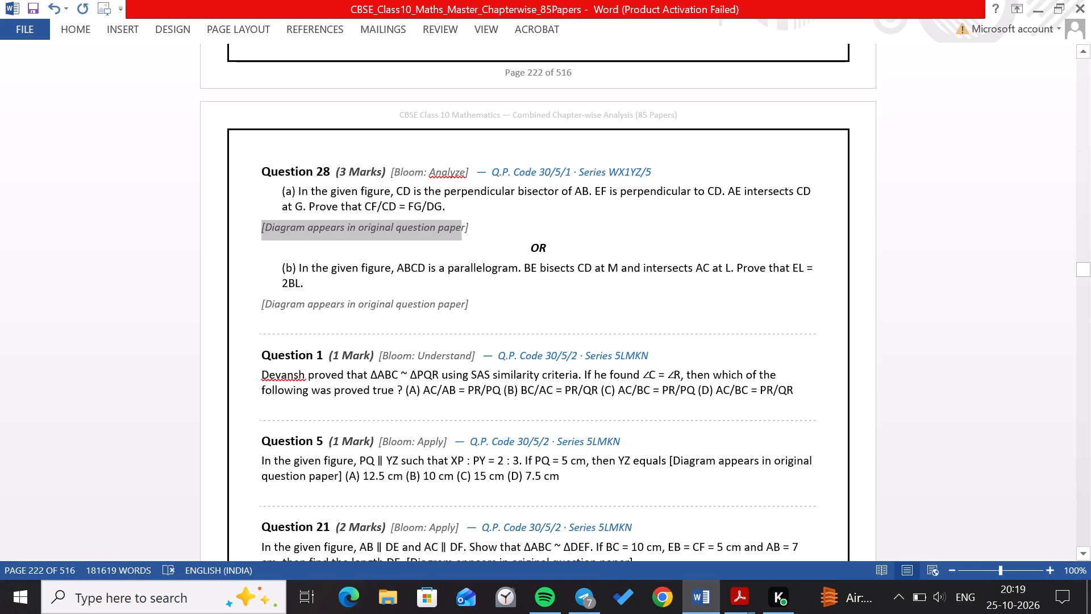
drag(461, 223, 488, 226)
key(BackSpace)
key(Return)
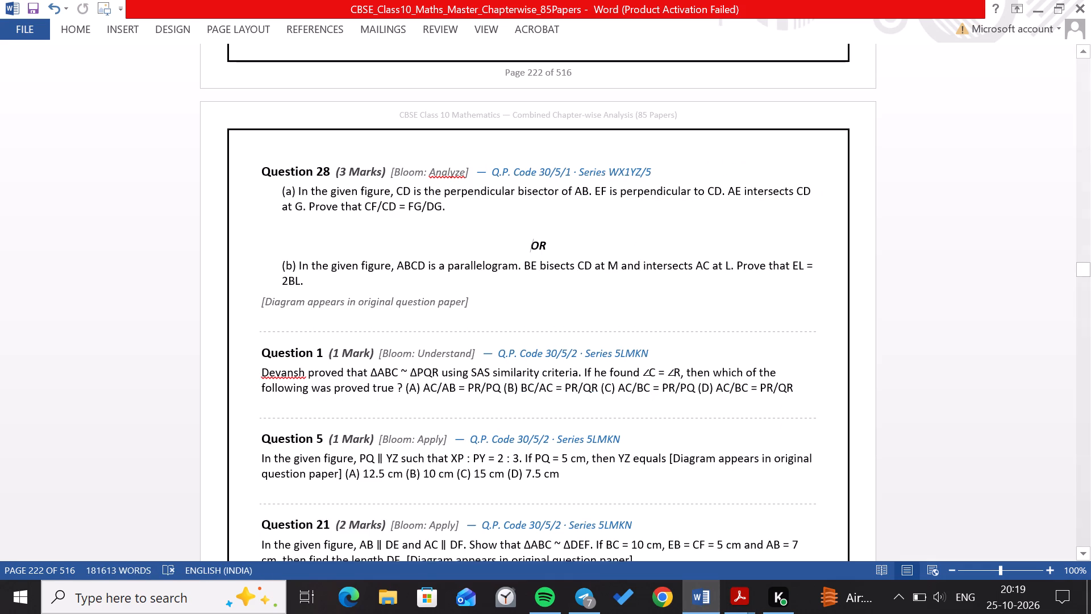
key(Up)
key(ctrl+v)
click(560, 302)
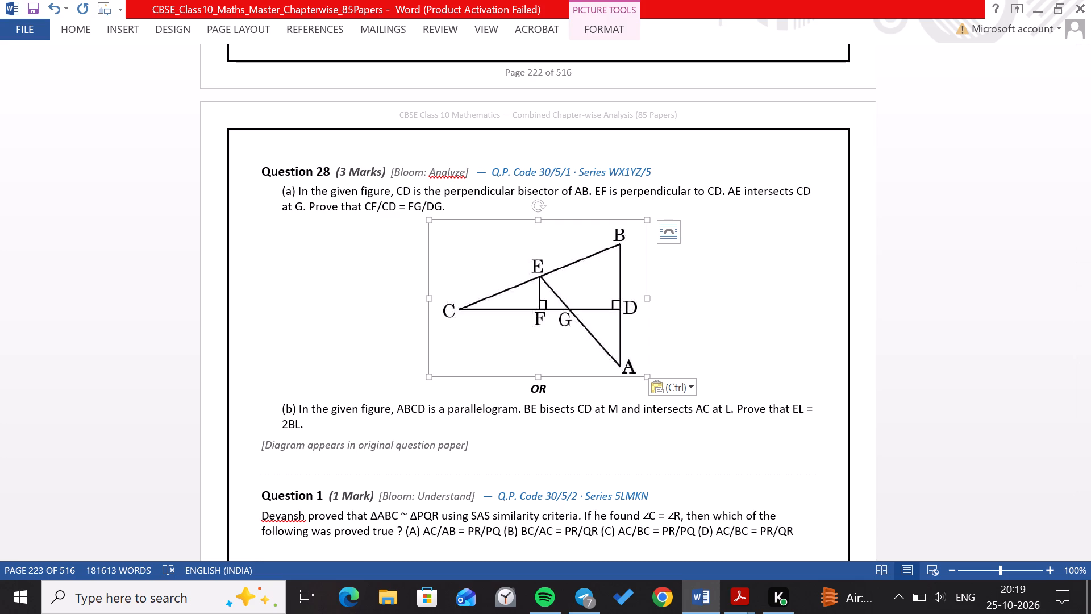
Shrink Question 28(a)'s figure proportionally to about two-thirds of its pasted size.
click(91, 27)
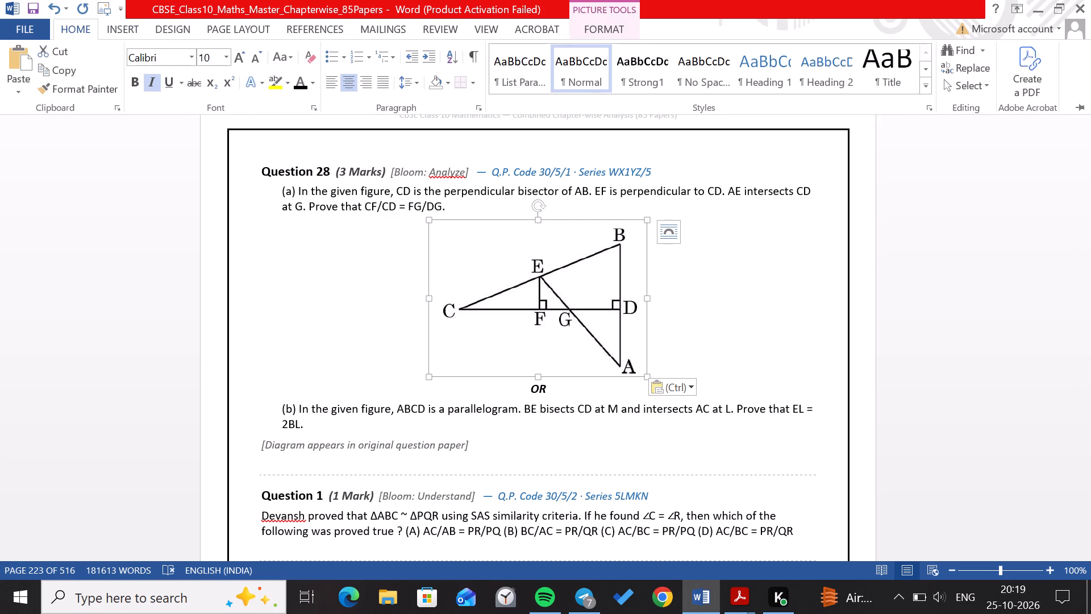
click(647, 375)
click(647, 375)
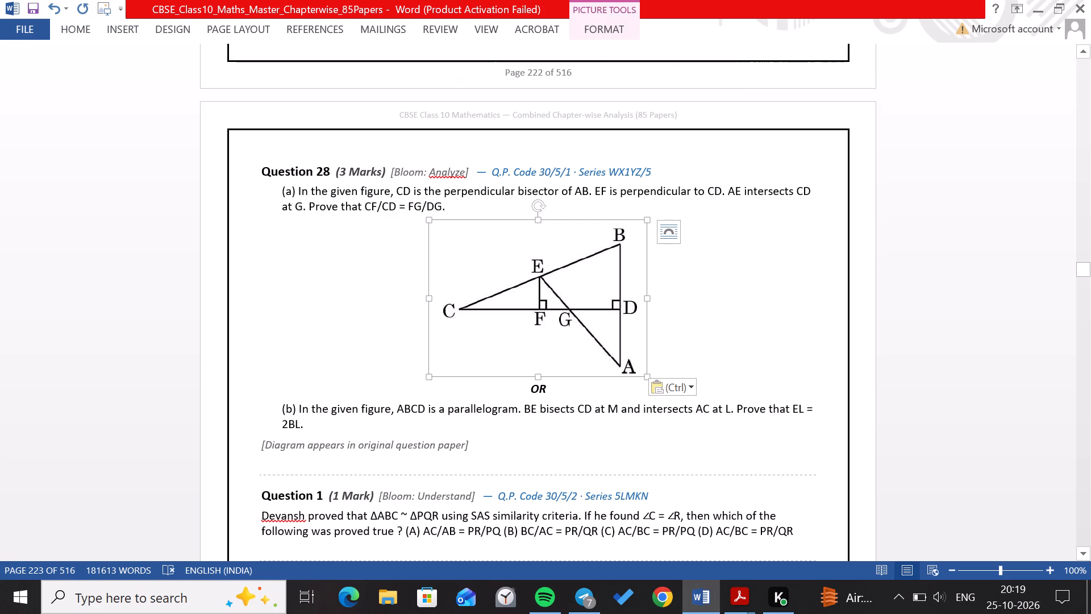
click(647, 375)
click(647, 375)
drag(646, 375, 569, 292)
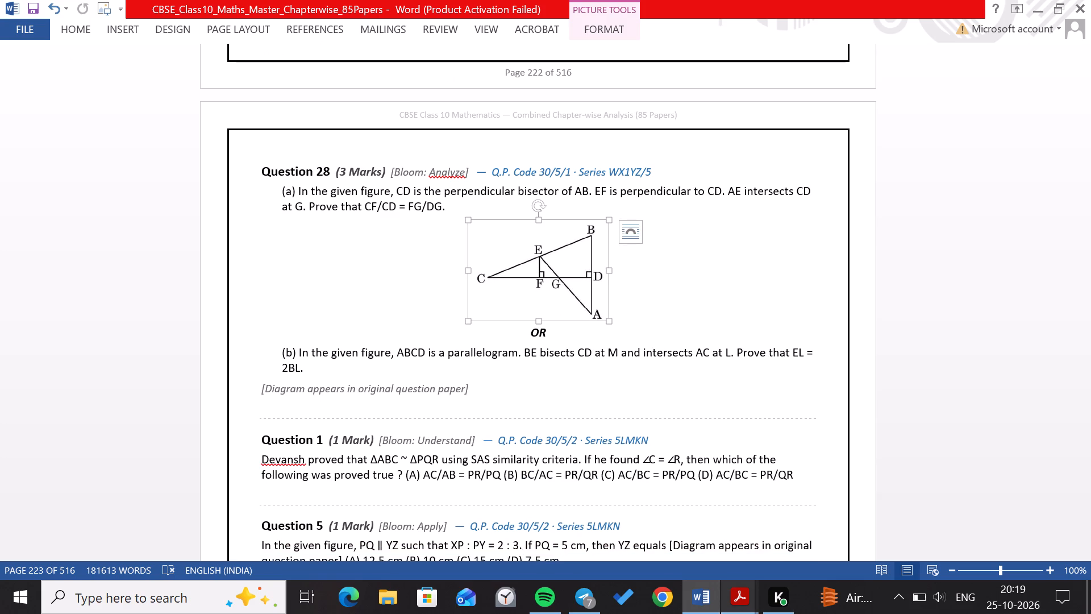
Switch to the 30_5_1 Maths Standard PDF and capture a screen snip of Question 28(b)'s parallelogram figure on page 8.
click(952, 548)
scroll(711, 464, down, 6)
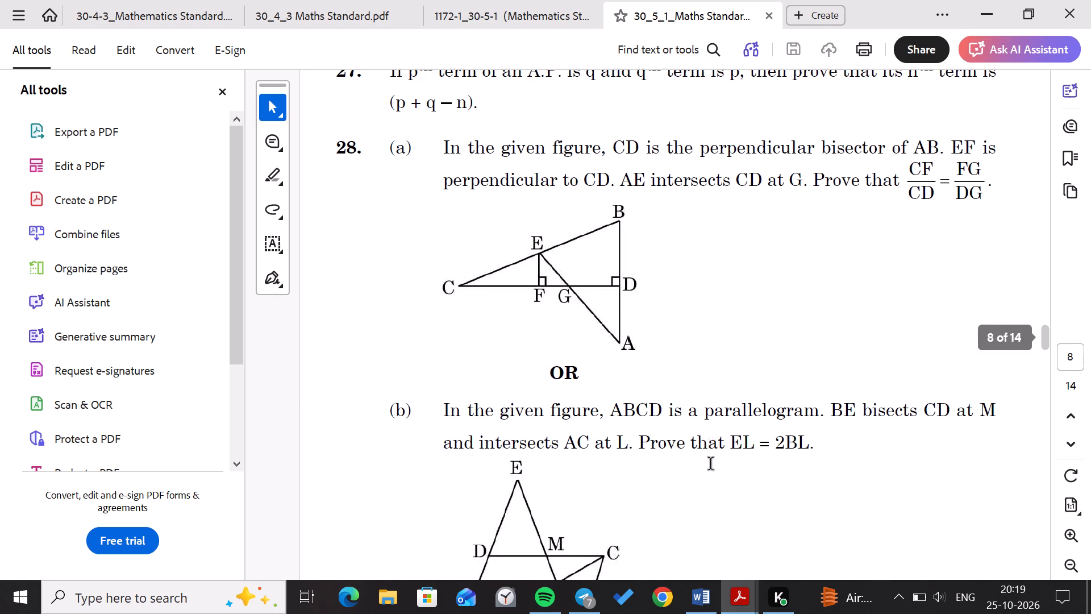
scroll(711, 464, up, 3)
scroll(711, 464, down, 1)
scroll(711, 464, up, 2)
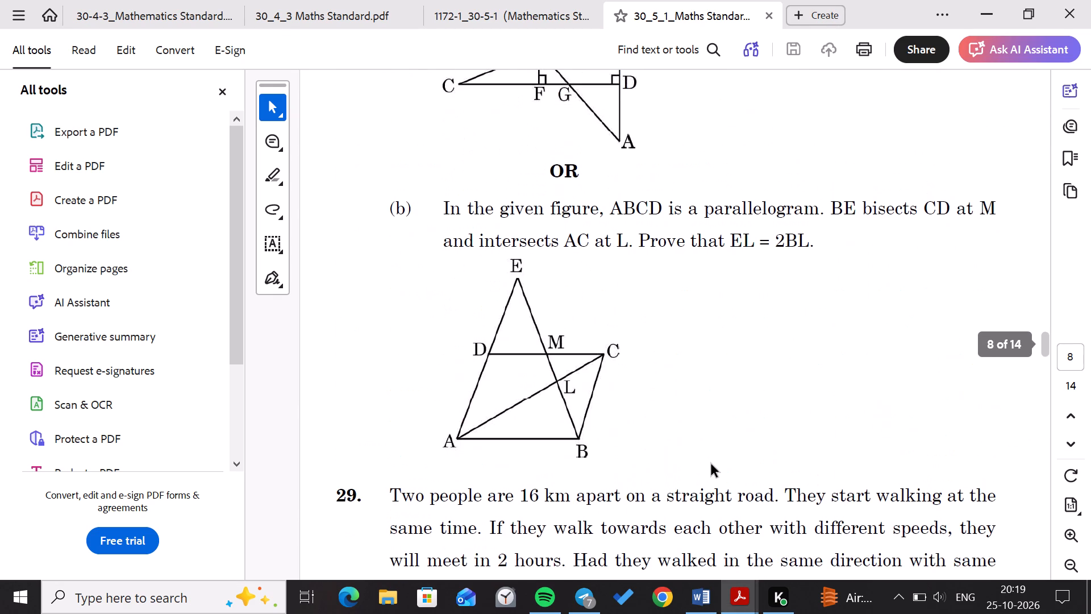
key(shift+super+s)
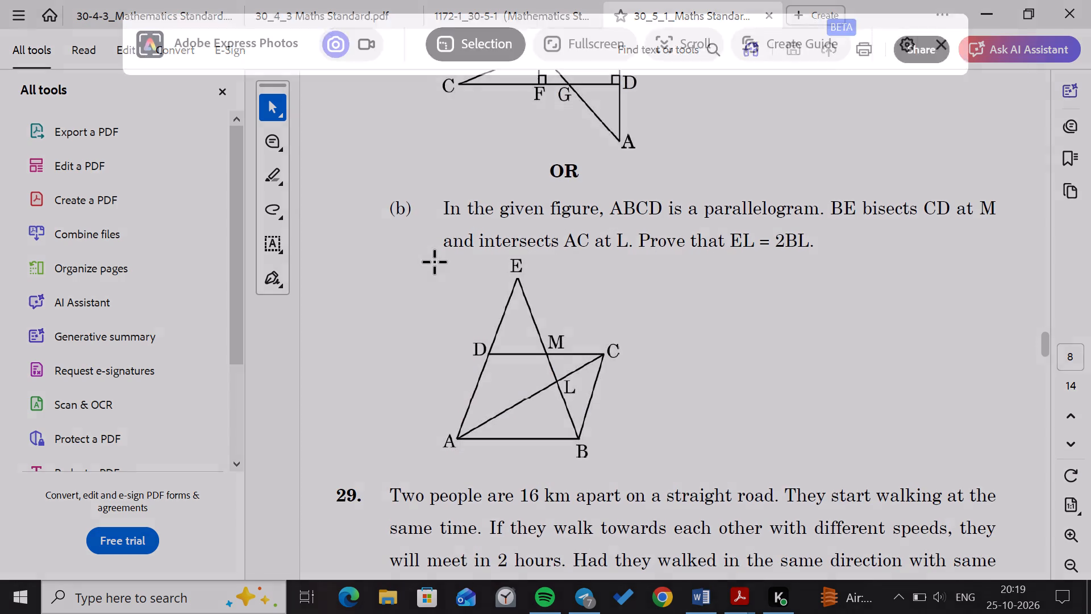
drag(440, 252, 510, 322)
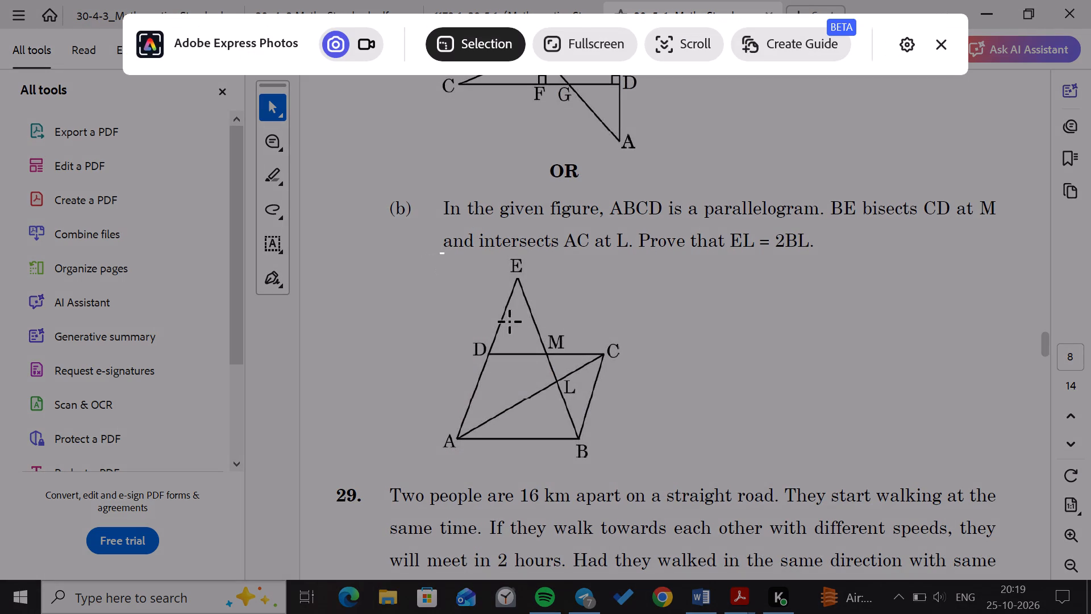
drag(510, 322, 632, 467)
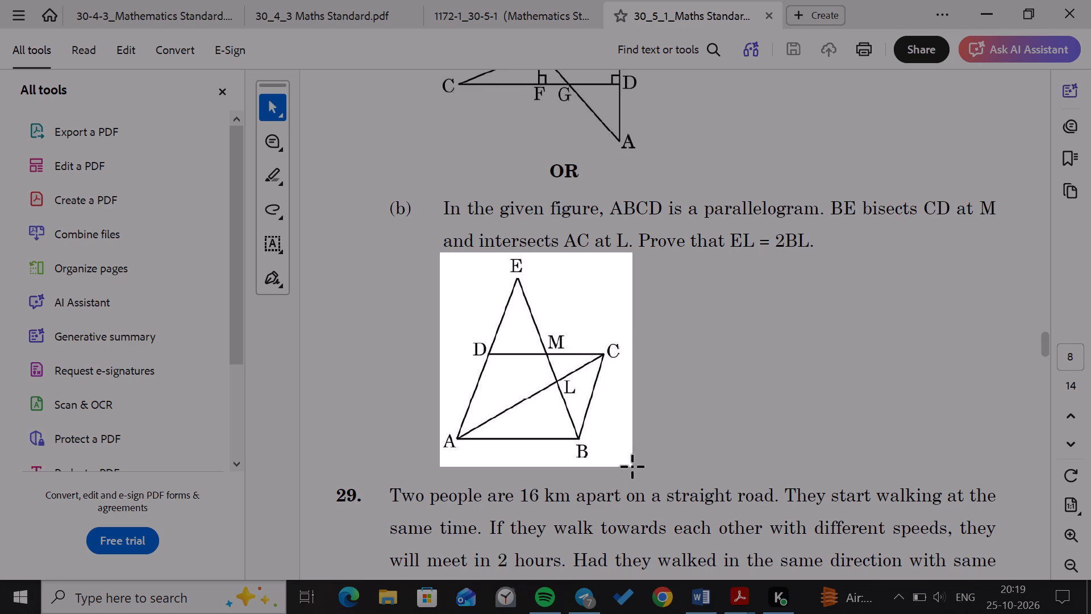
drag(632, 467, 628, 467)
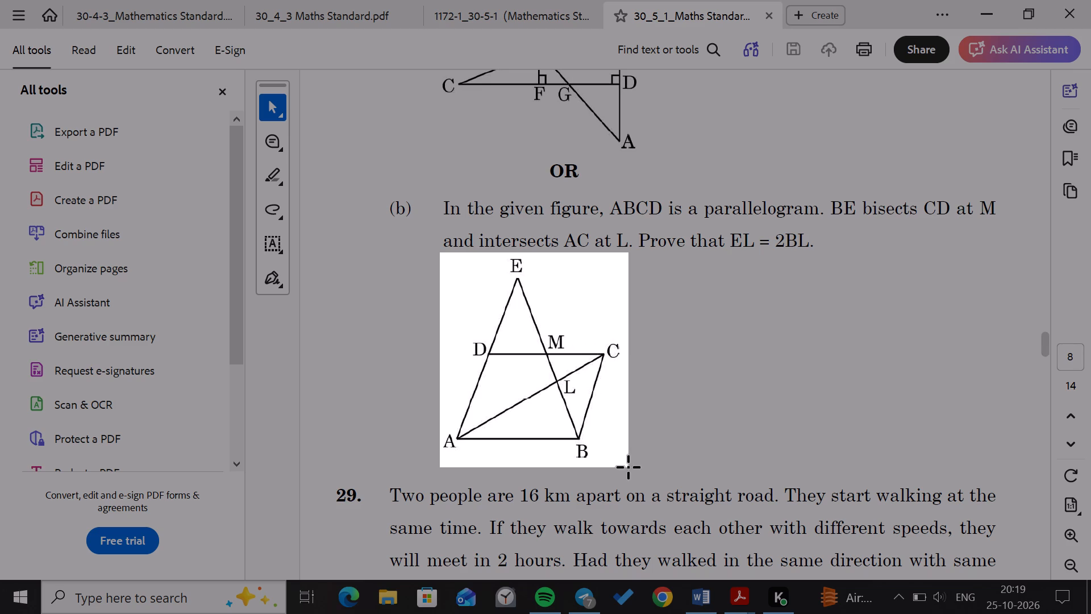
Switch to the Word document and replace Question 28(b)'s diagram placeholder with the captured parallelogram figure.
click(703, 609)
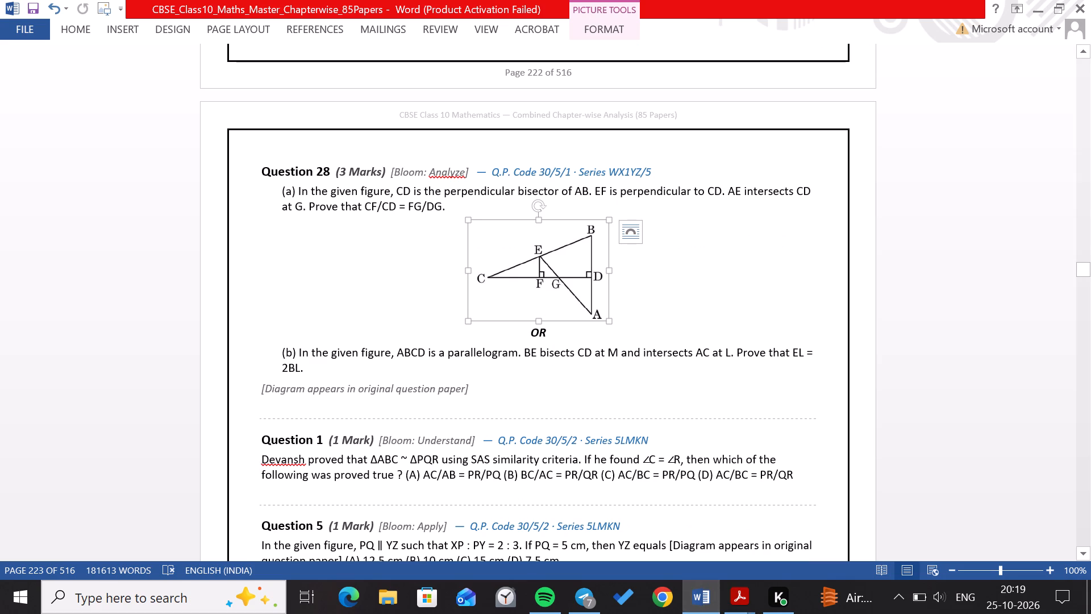
drag(261, 389, 469, 387)
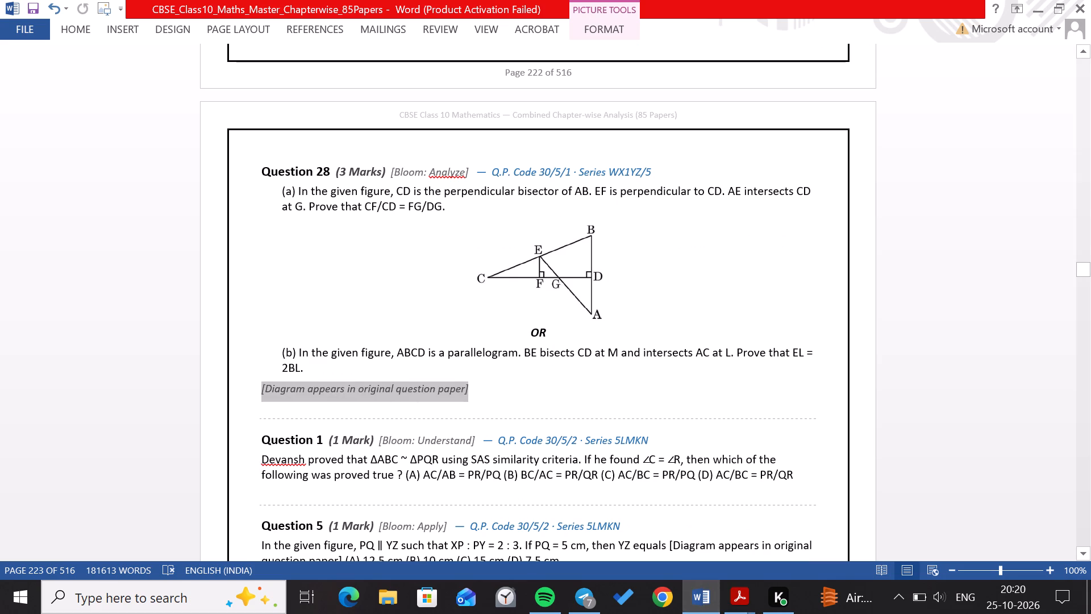
drag(469, 387, 472, 387)
key(BackSpace)
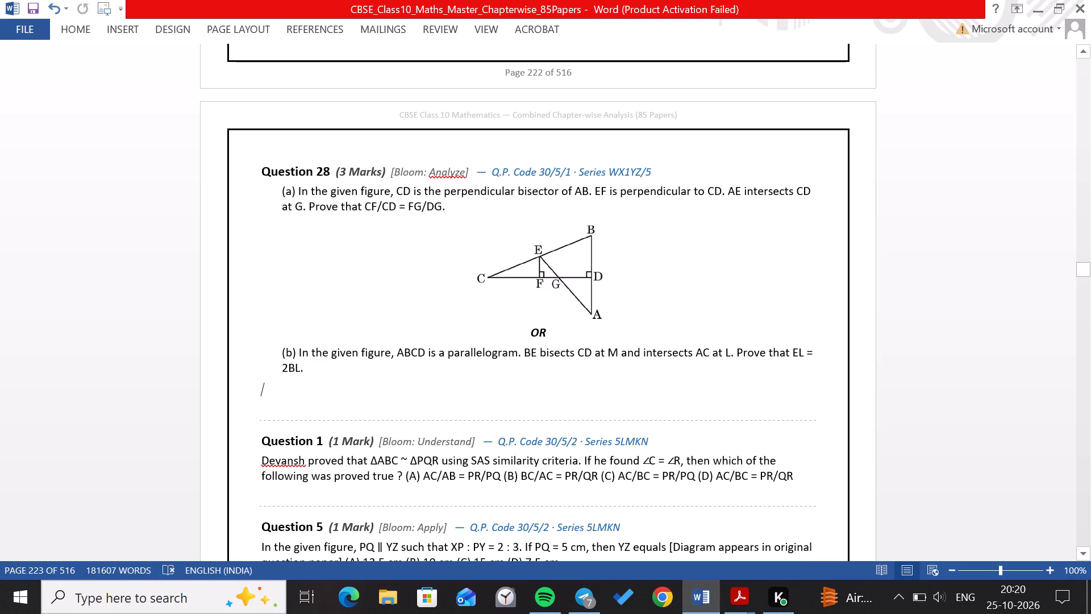
key(ctrl+v)
click(380, 496)
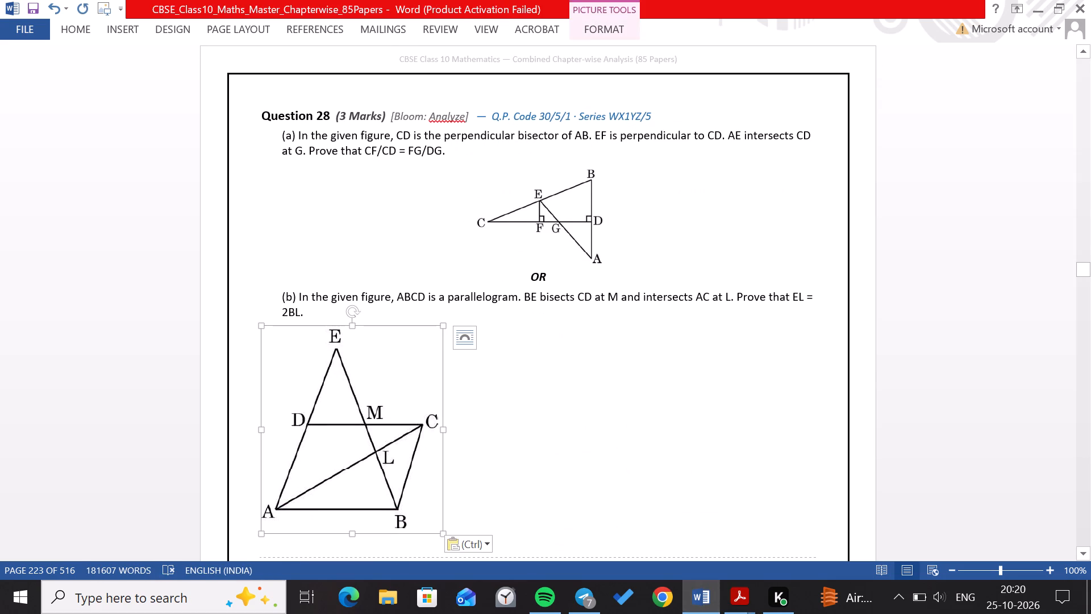
Centre Question 28(b)'s figure on the page and shrink it proportionally to about 60 percent of its pasted size.
click(74, 26)
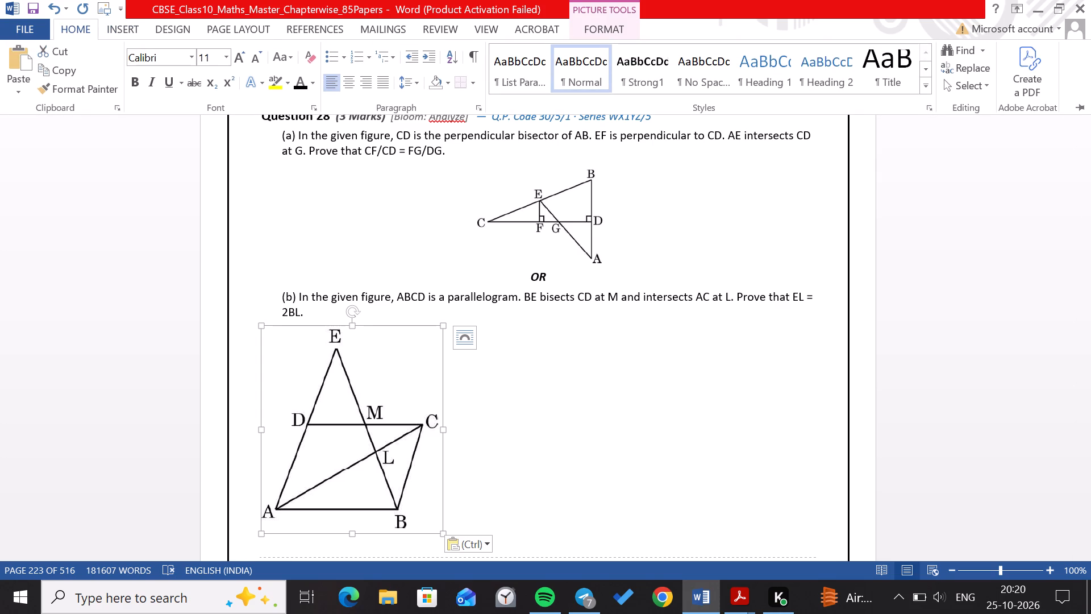
click(351, 78)
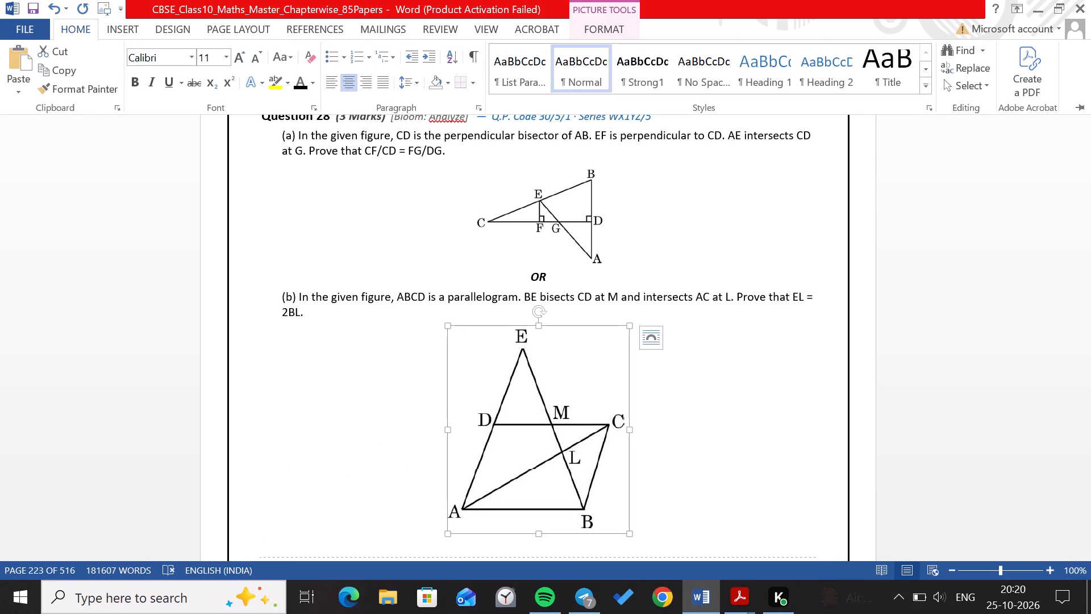
scroll(697, 430, down, 1)
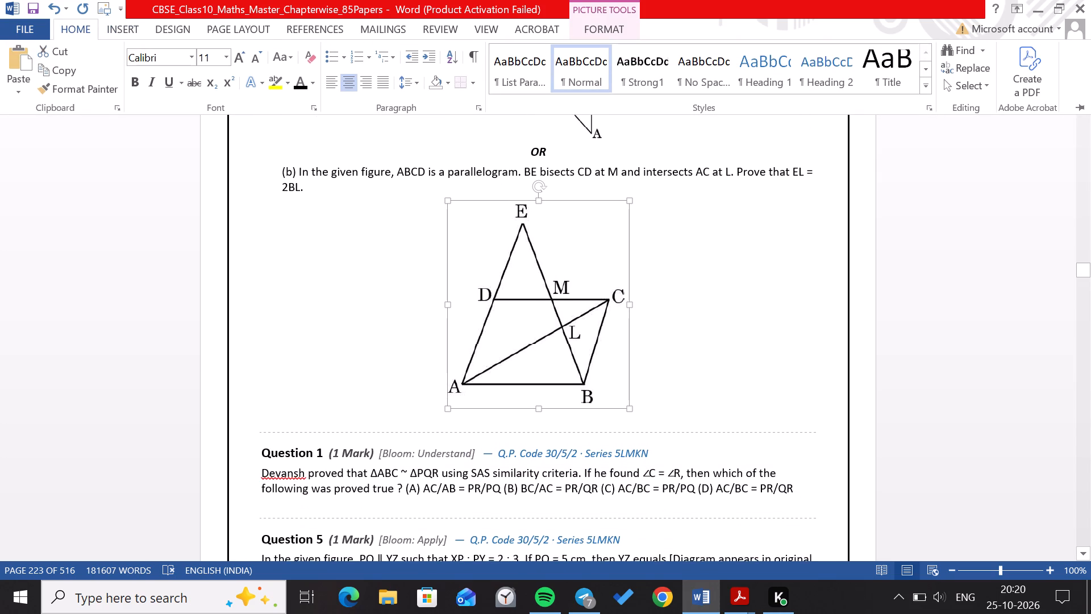
click(628, 407)
click(628, 407)
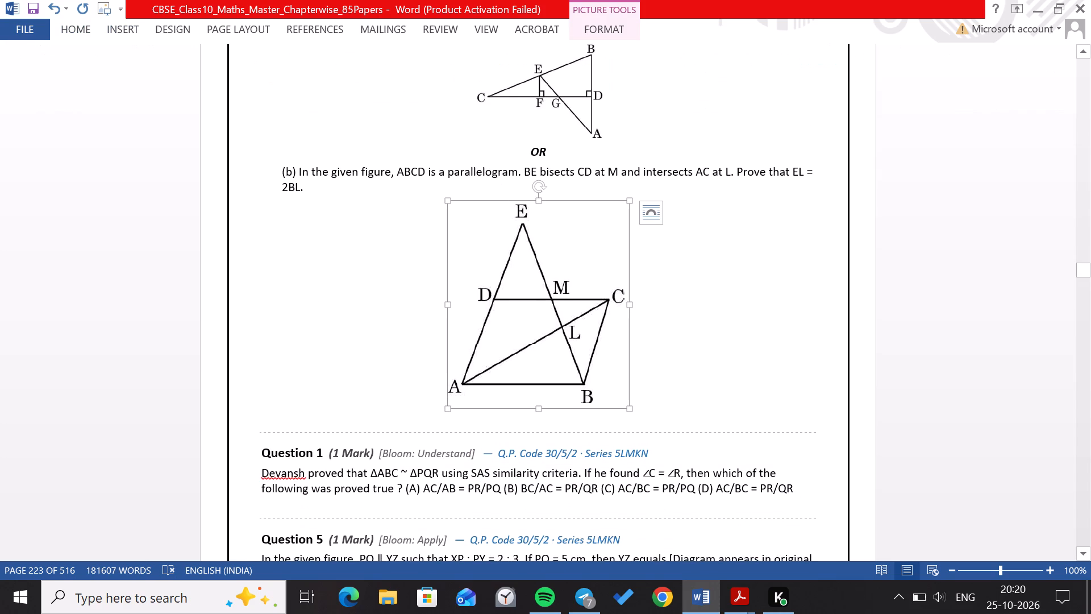
drag(628, 407, 564, 256)
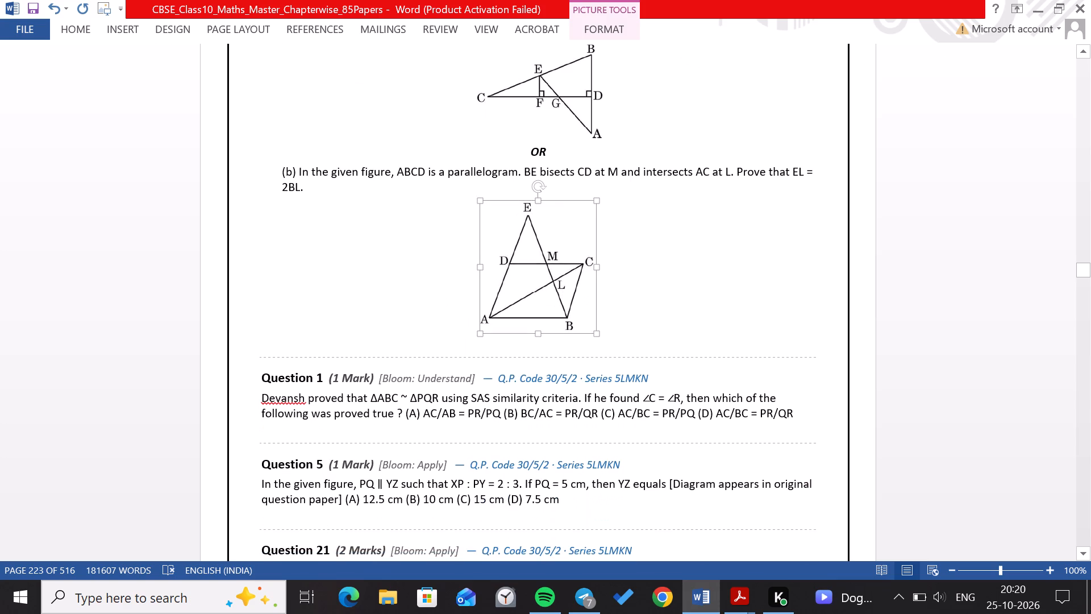
drag(564, 256, 557, 240)
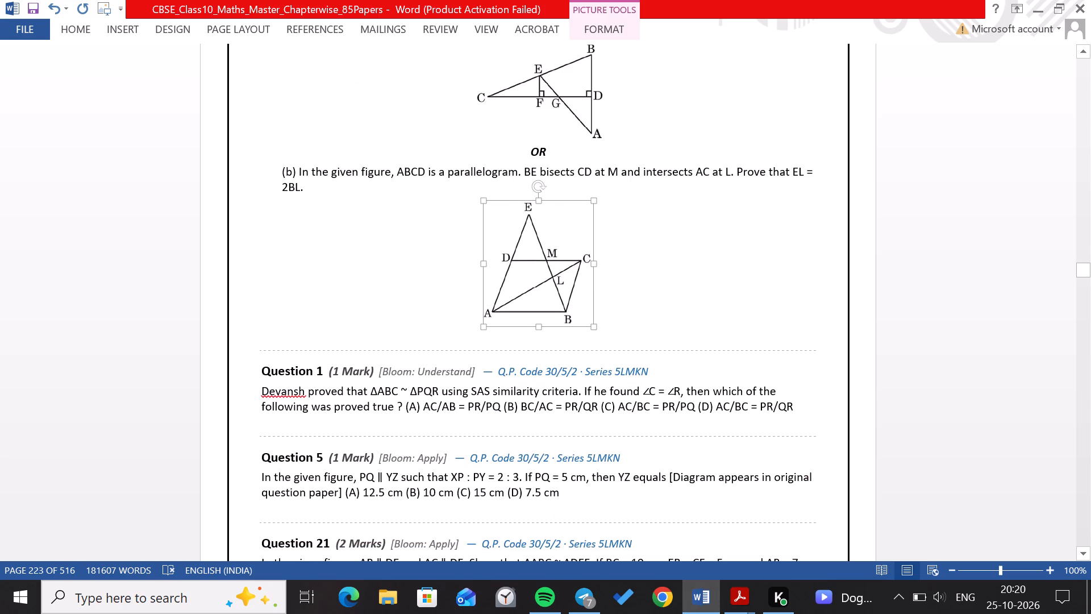
Break the text of Question 1 (Q.P. Code 30/5/2) before option (A) so the options start on their own line.
click(406, 410)
key(Return)
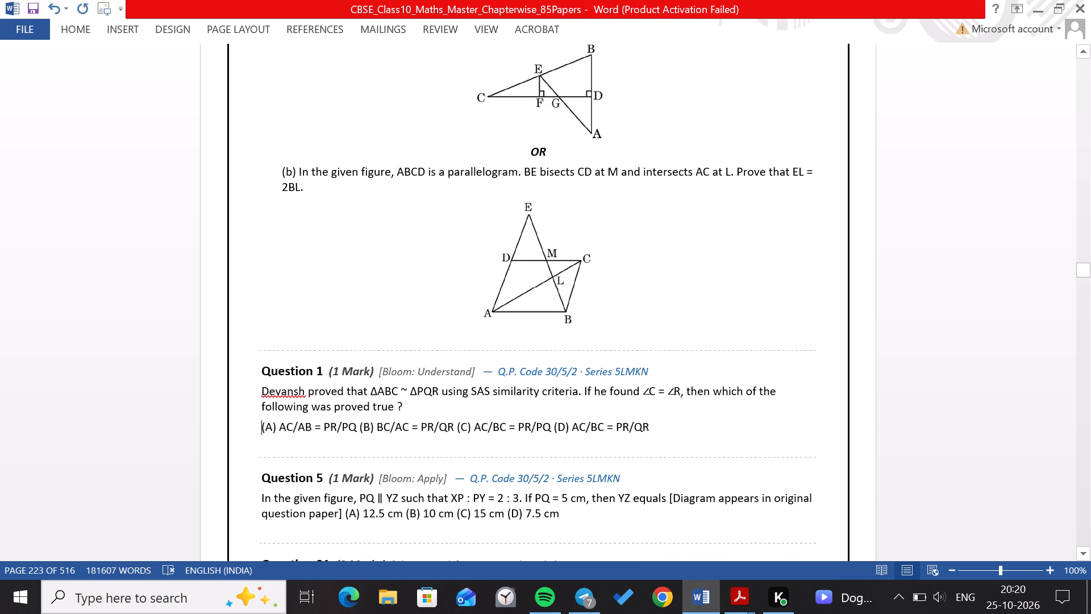
Insert spaces before option (B) of Question 1 to set it apart from option (A) as a second column.
click(359, 427)
key(space)
key(space)
key(space)
key(space)
key(space)
key(space)
key(space)
key(space)
key(space)
key(space)
key(space)
key(space)
key(space)
key(space)
key(space)
key(space)
key(space)
key(space)
key(space)
key(space)
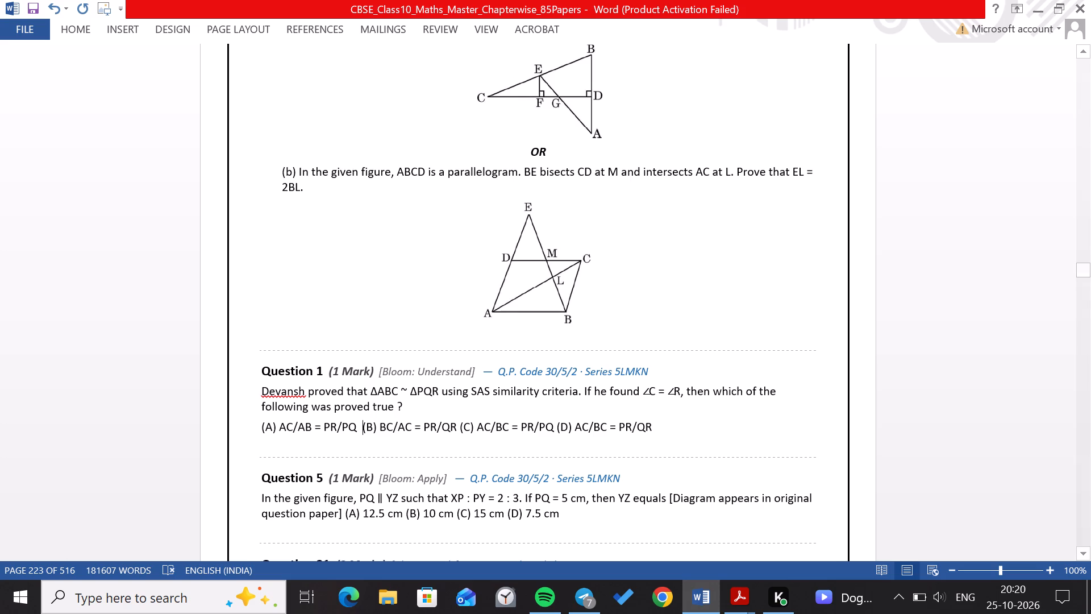
key(space)
key(space)
key(space)
key(space)
key(space)
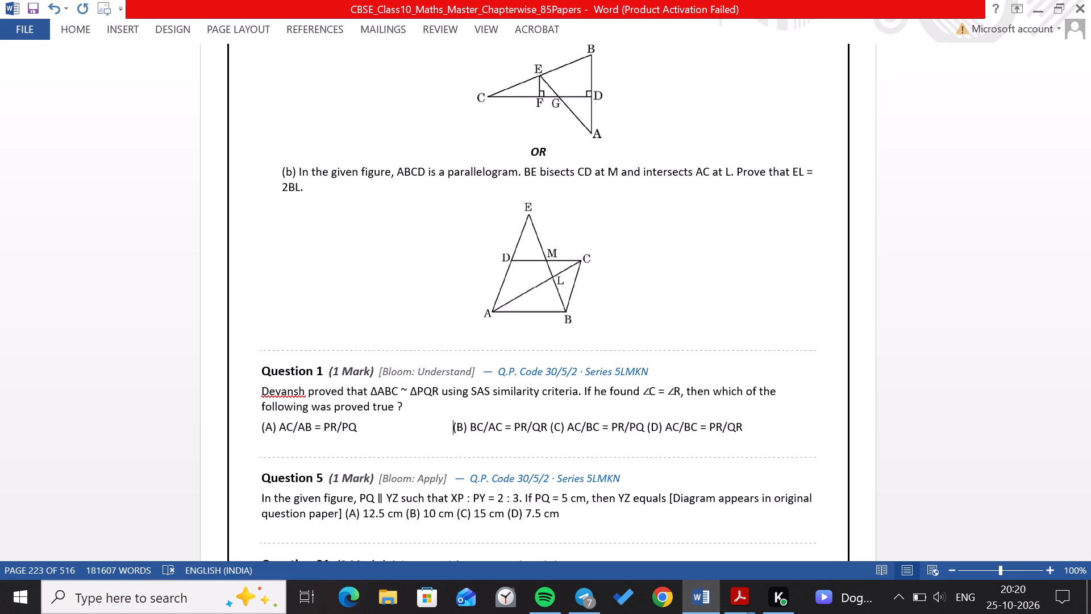
key(space)
key(space)
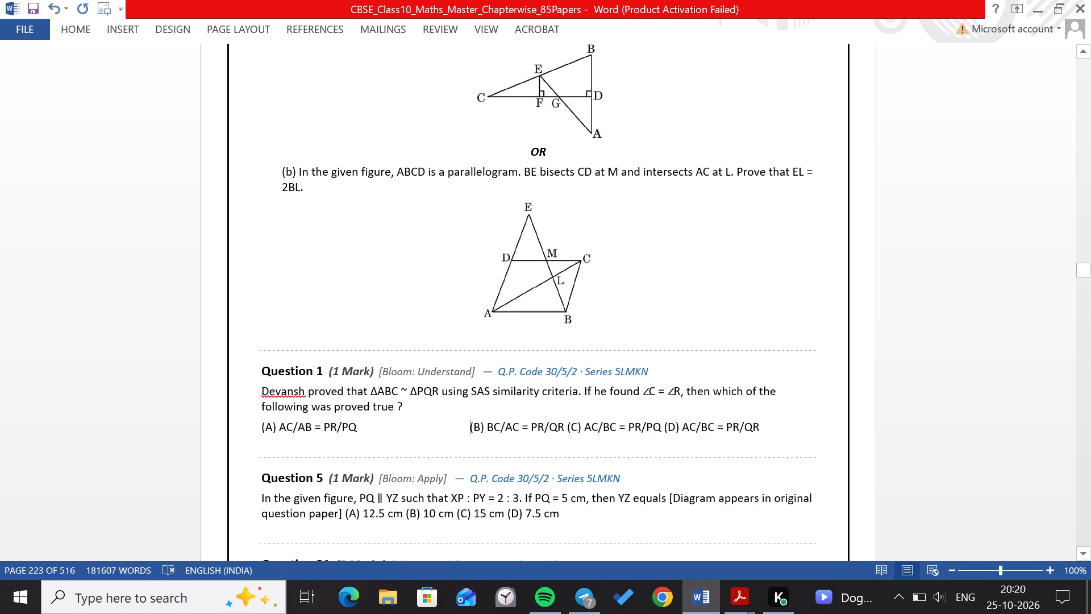
Move Question 1's options (C) and (D) to a second line and space (D) out to line up beneath (B).
click(567, 424)
key(Return)
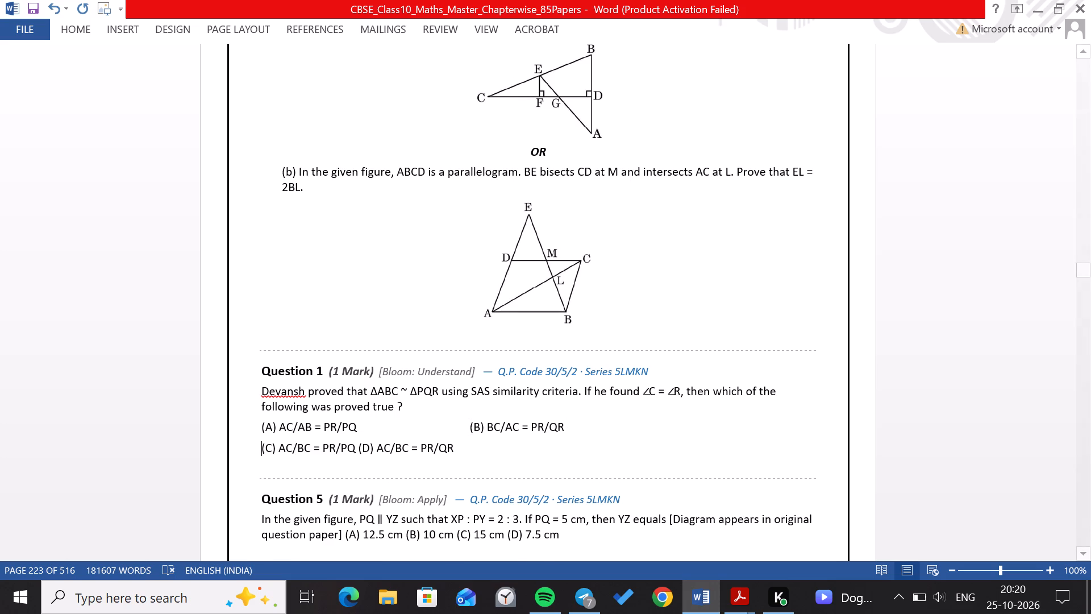
click(359, 450)
key(space)
key(space)
key(space)
key(space)
key(space)
key(space)
key(space)
key(space)
key(space)
key(space)
key(space)
key(space)
key(space)
key(space)
key(space)
key(space)
key(space)
key(space)
key(space)
key(space)
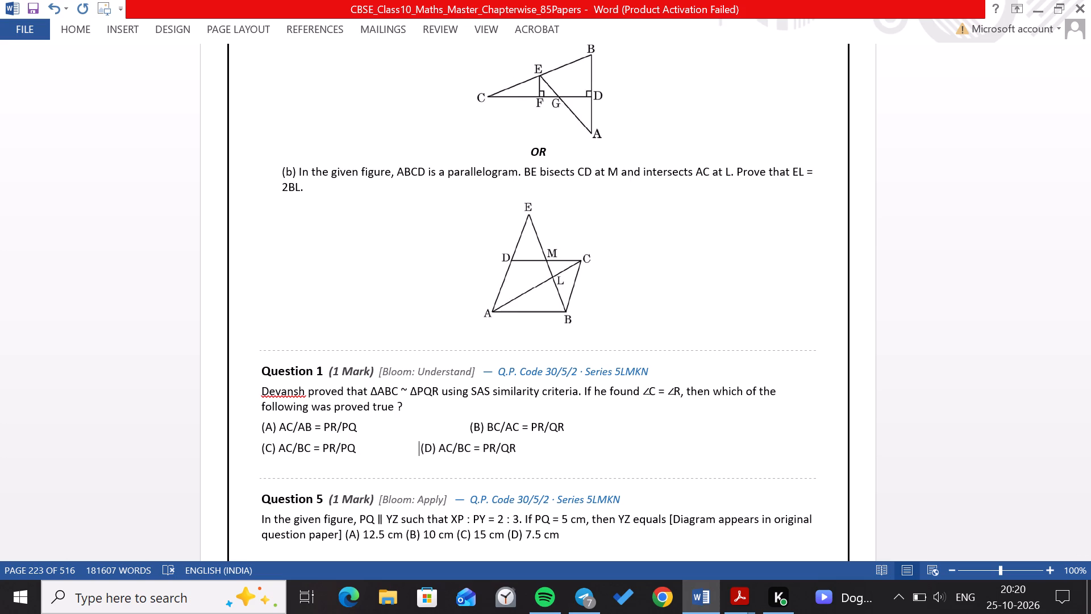
key(space)
key(space)
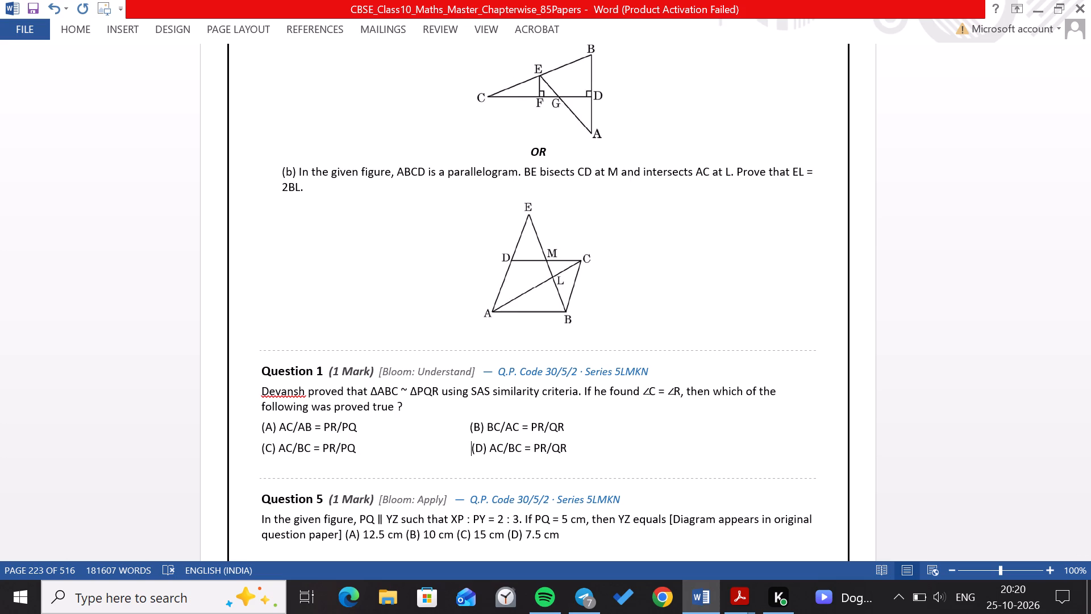
key(BackSpace)
scroll(359, 450, down, 2)
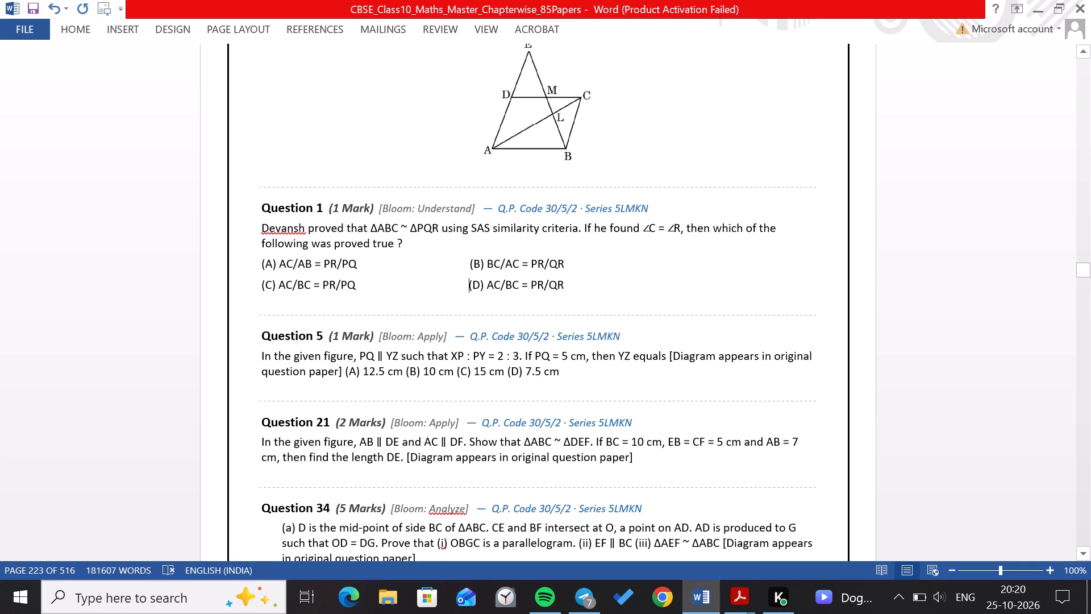
Break the text of Question 5 (Q.P. Code 30/5/2) before option (A) so the options start on their own line.
click(345, 374)
key(Return)
Insert spaces before option (B) of Question 5 to set it apart from option (A) as a second column.
click(321, 394)
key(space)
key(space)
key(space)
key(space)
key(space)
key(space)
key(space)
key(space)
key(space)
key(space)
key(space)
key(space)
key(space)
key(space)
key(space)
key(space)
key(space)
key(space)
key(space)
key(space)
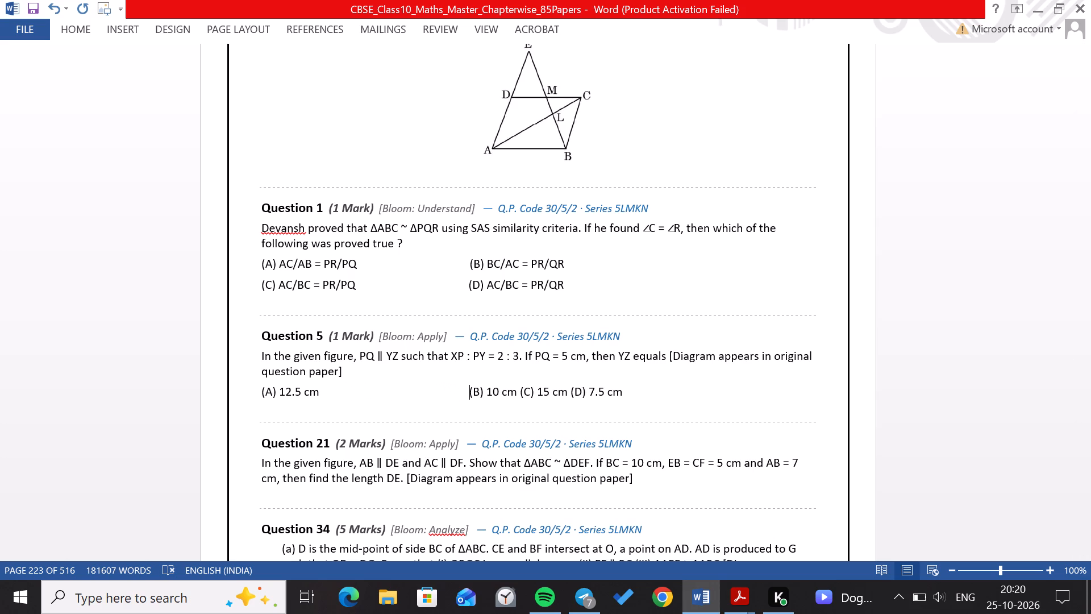
click(520, 391)
key(Return)
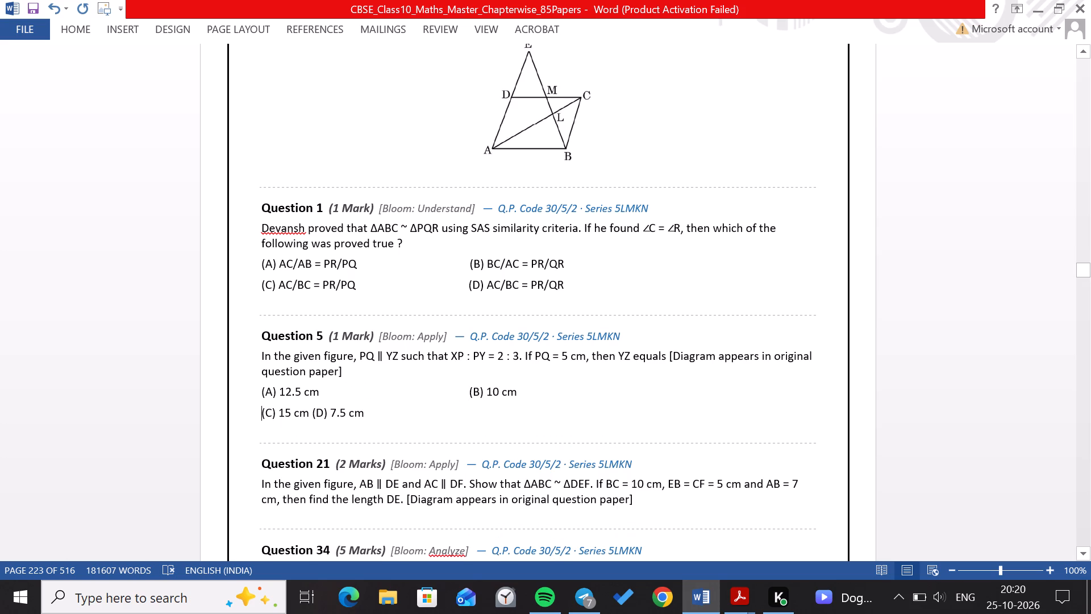
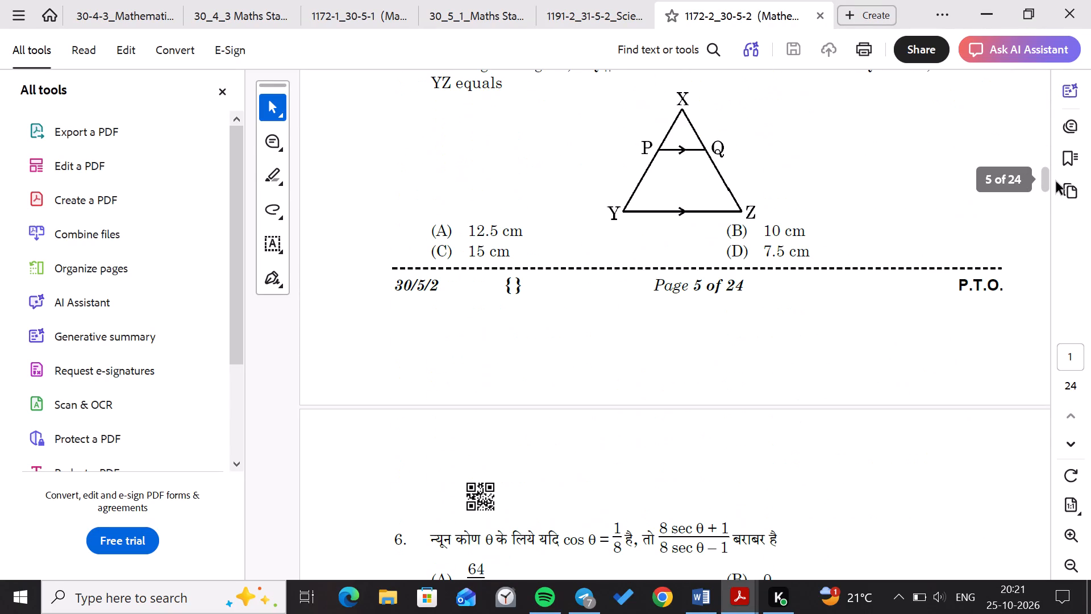
Take a screen snip of Question 5's triangle XYZ figure from page 5 of the 30/5/2 question paper.
scroll(845, 264, up, 2)
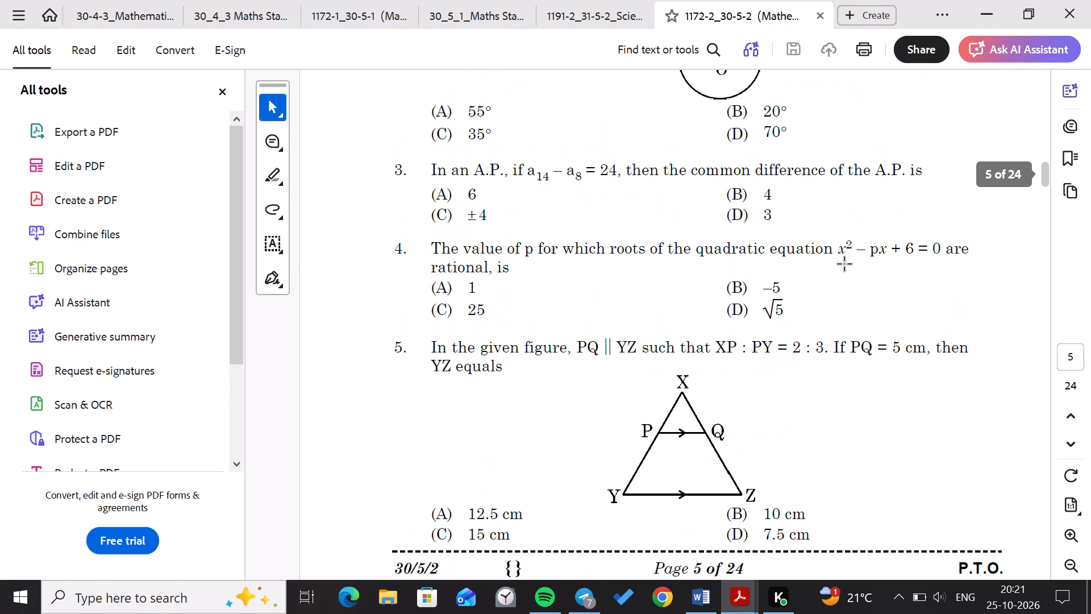
scroll(845, 264, down, 1)
key(shift+super+s)
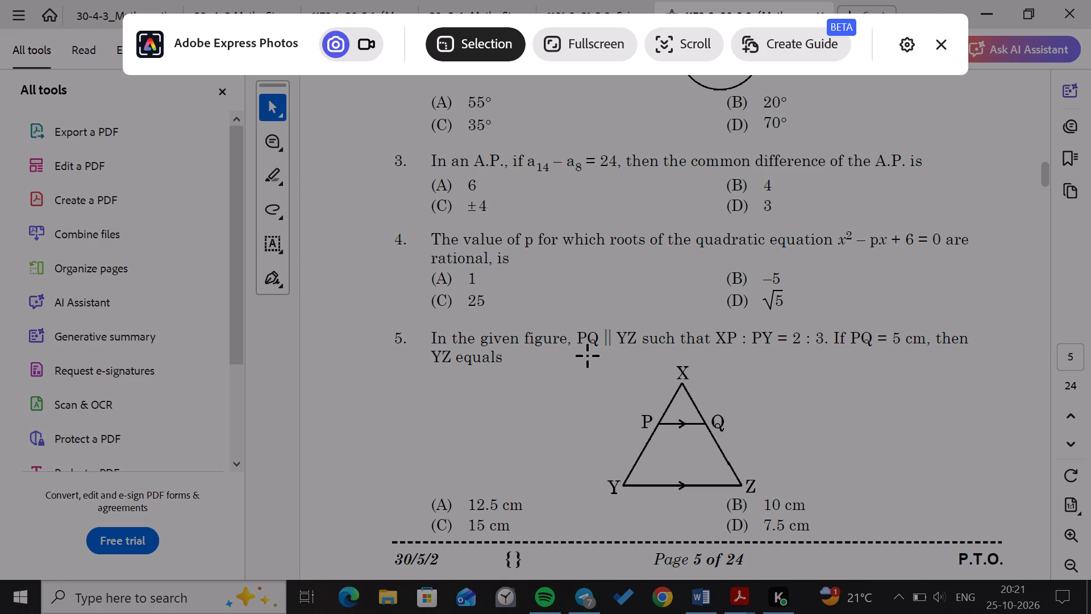
Capture Question 5's triangle XYZ figure with line PQ from page 5 of the 30/5/2 paper.
drag(588, 356, 765, 498)
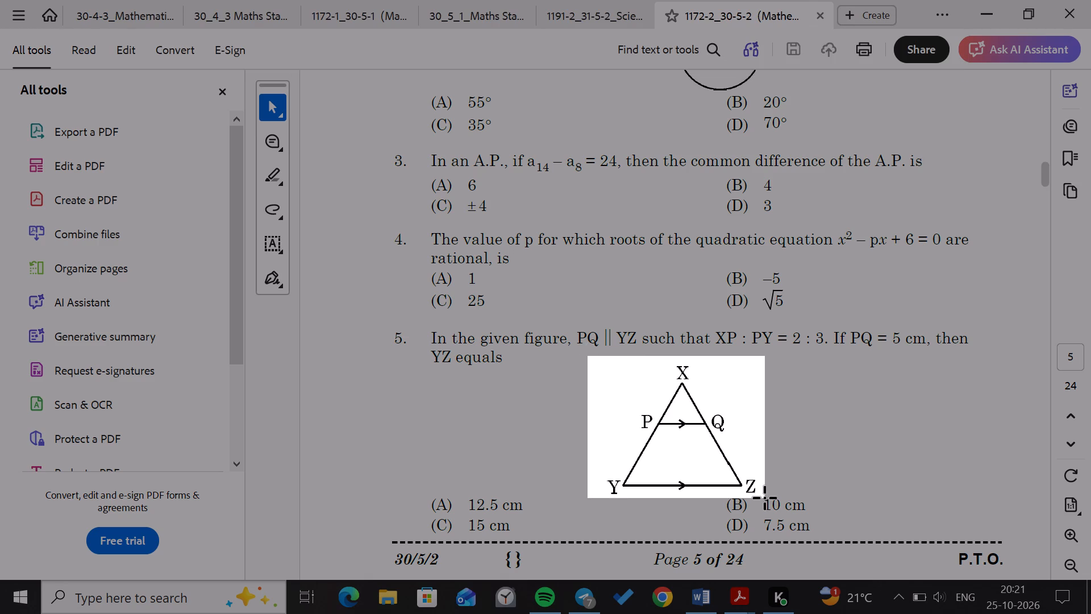
drag(765, 498, 768, 496)
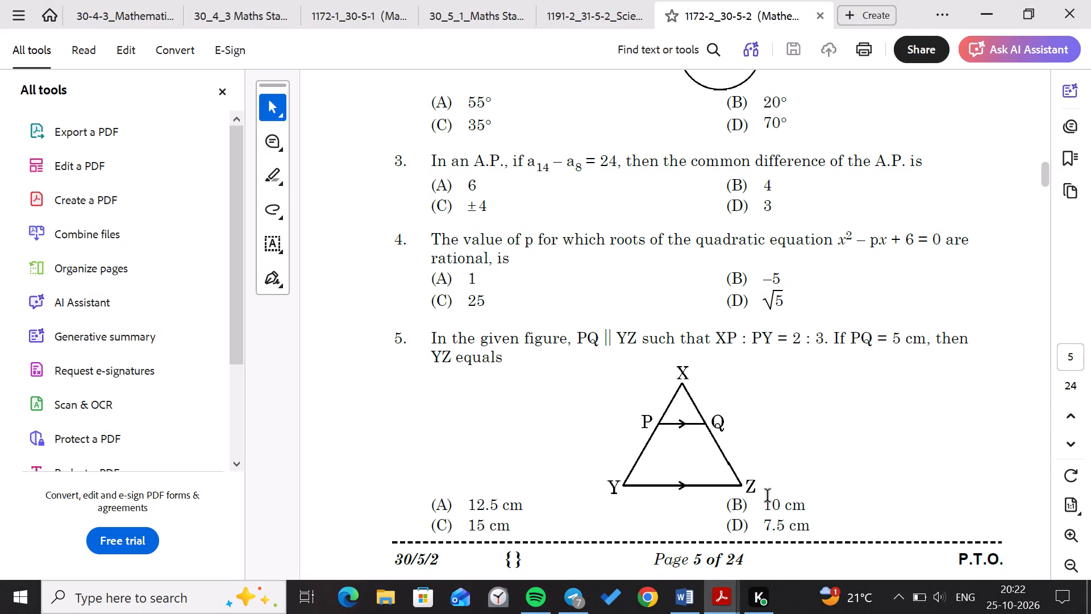
In the Word document, replace Question 5's diagram placeholder with the captured triangle figure on a new line above the options.
click(715, 603)
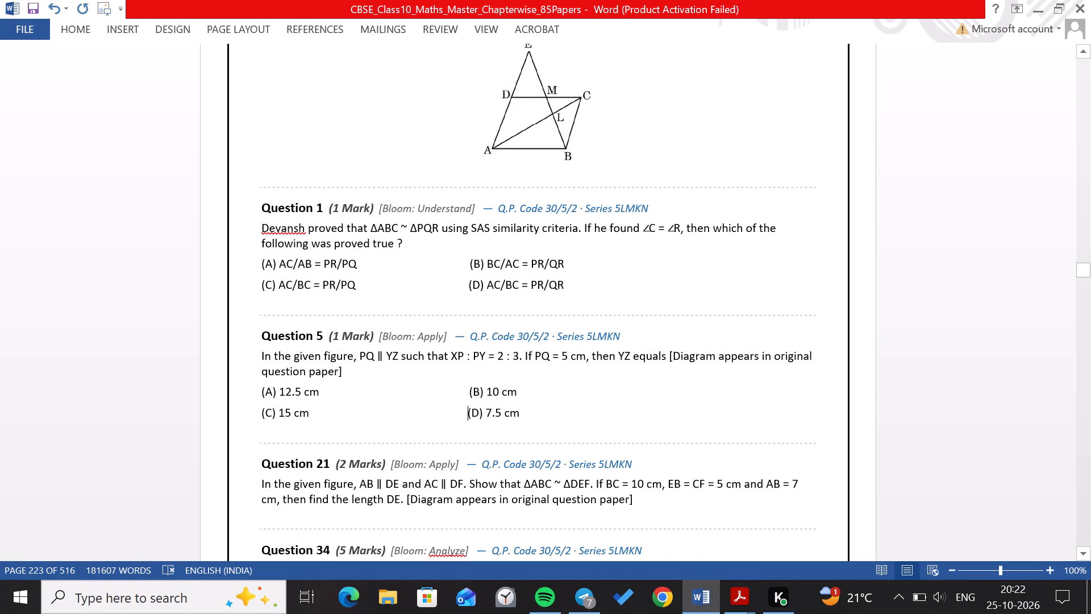
drag(670, 355, 668, 366)
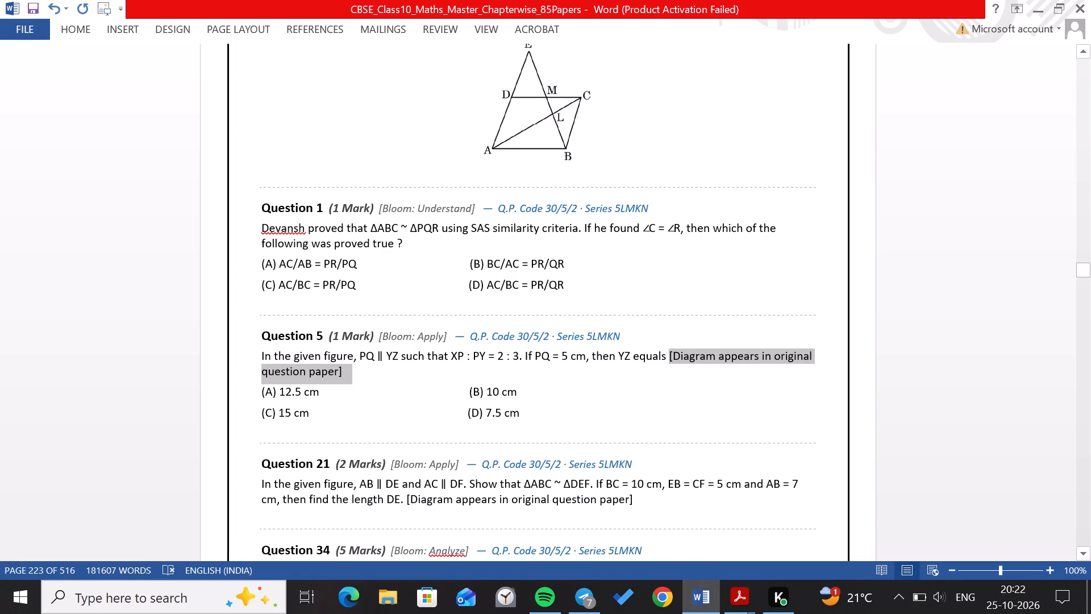
drag(668, 366, 668, 366)
key(BackSpace)
key(Return)
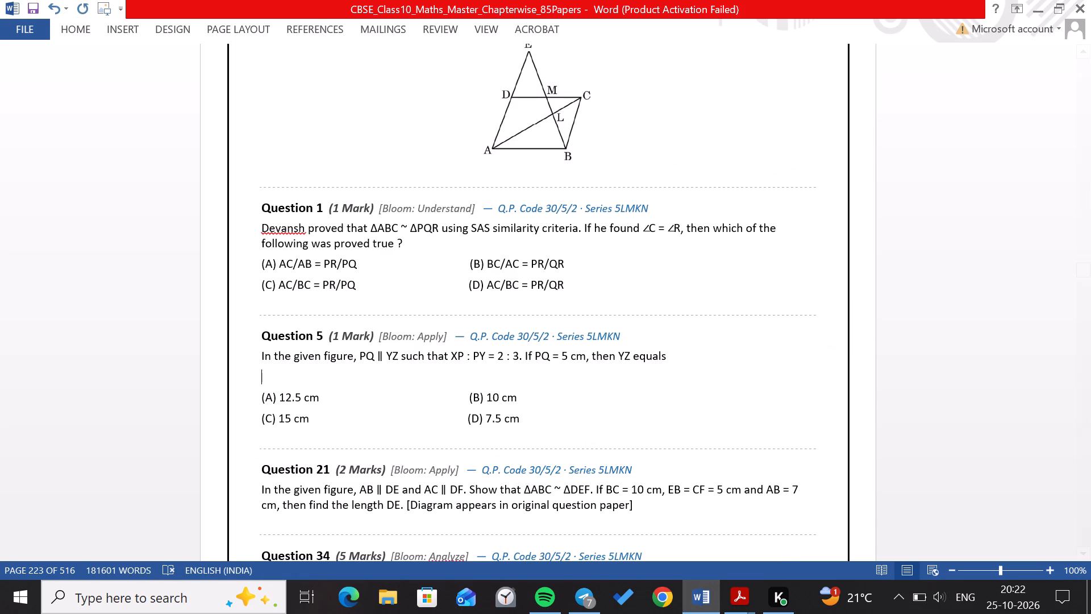
key(ctrl+v)
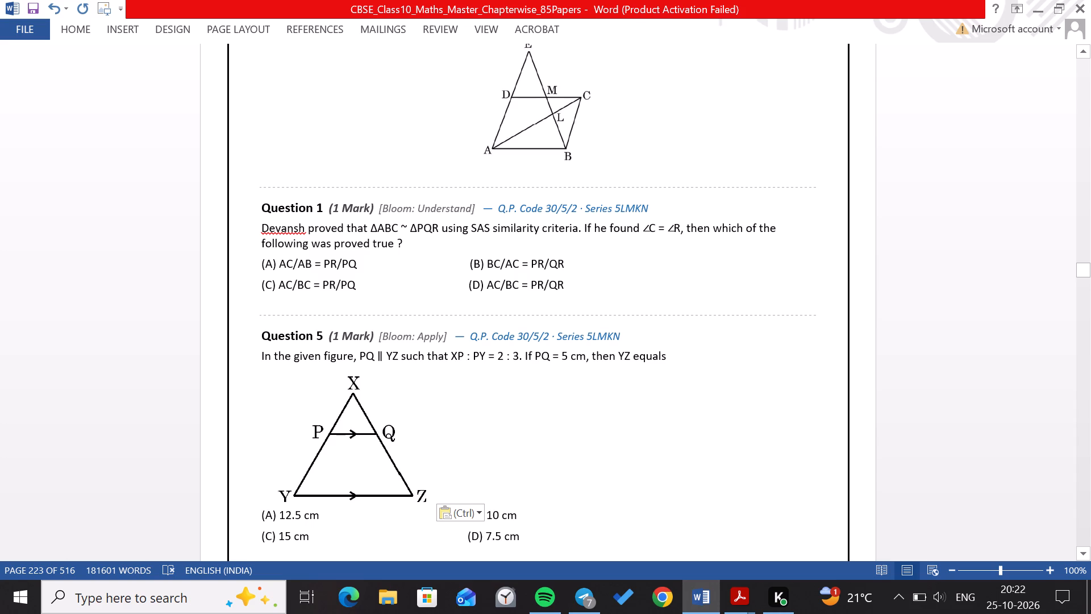
Centre Question 5's triangle figure on the page.
click(326, 457)
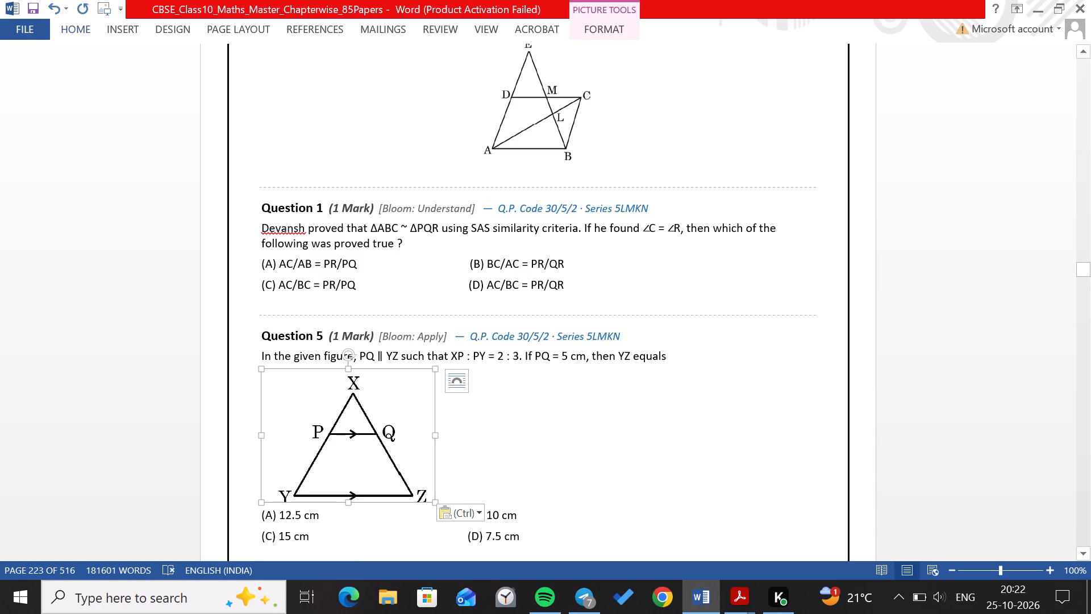
click(72, 34)
drag(357, 77, 355, 78)
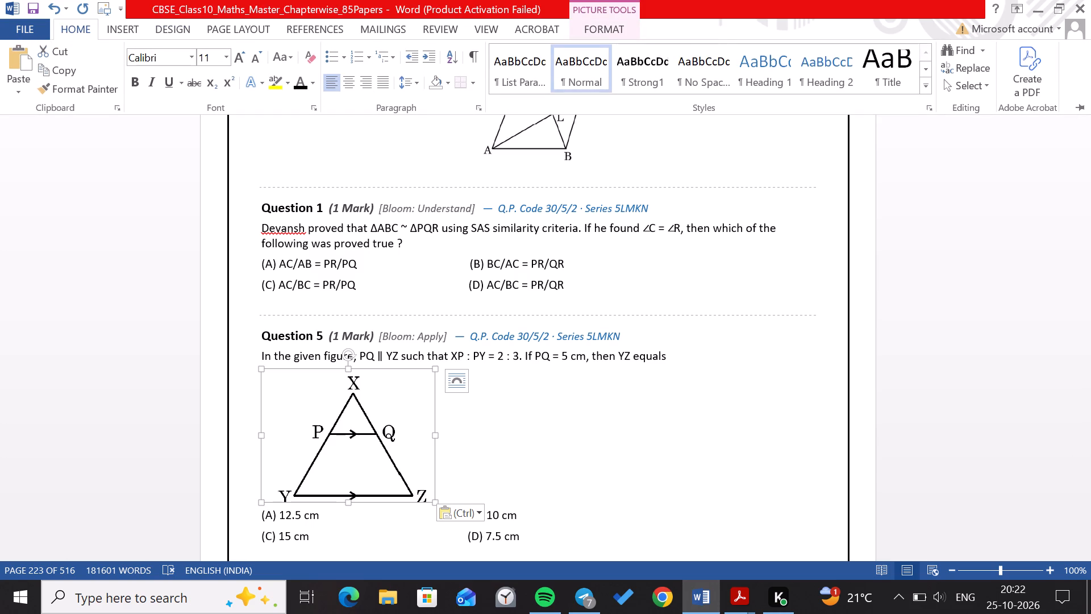
drag(355, 78, 350, 80)
click(350, 80)
click(702, 436)
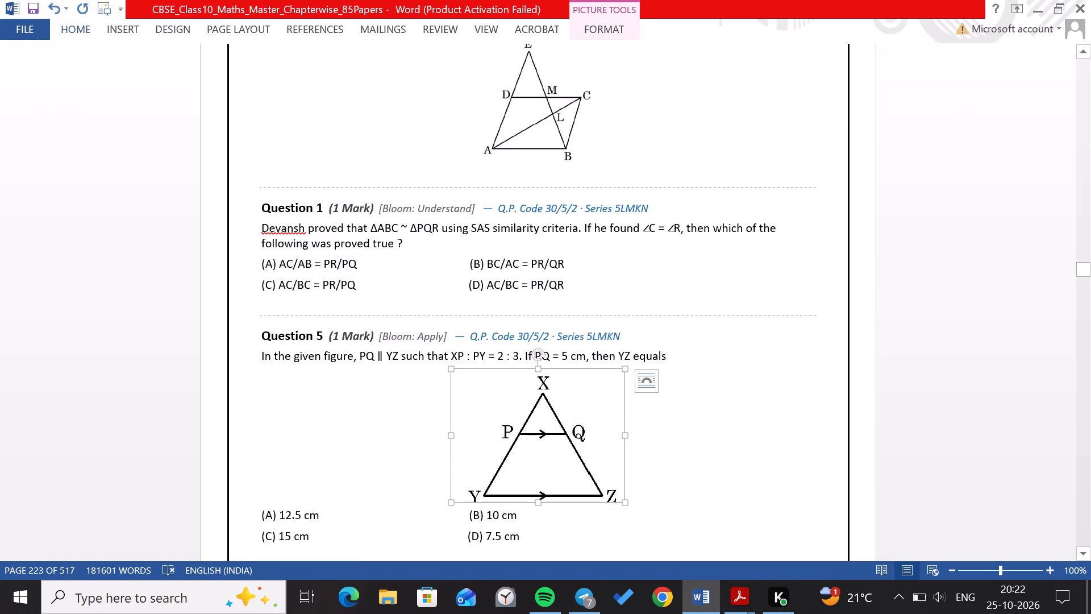
click(702, 436)
In the 1172-2_30-5-2 PDF, find Question 21 on page 12 and capture its figure of triangles ABC and DEF.
scroll(702, 436, down, 6)
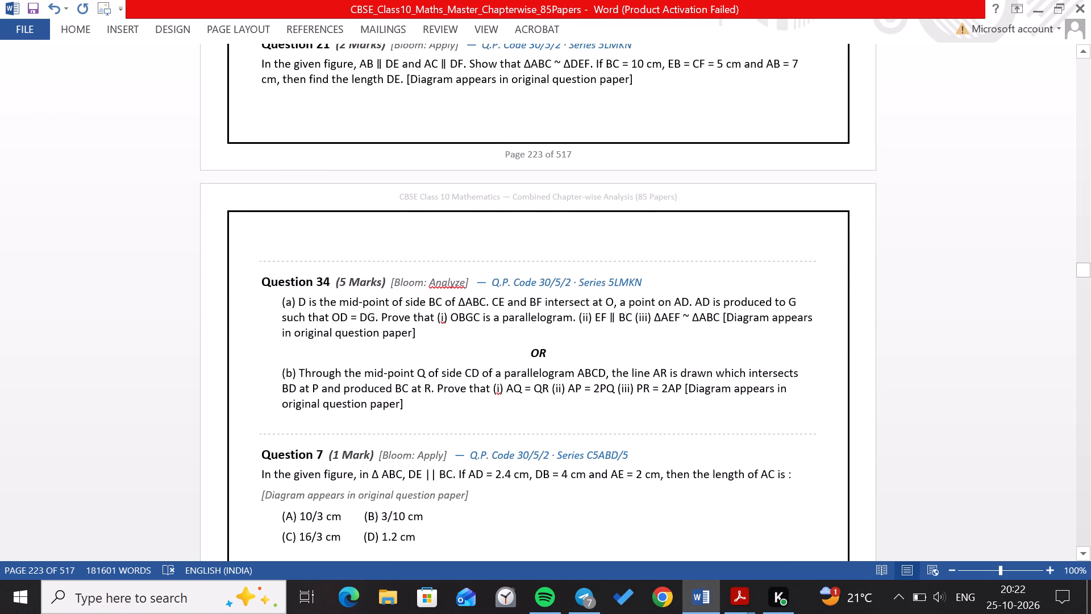
scroll(702, 436, up, 1)
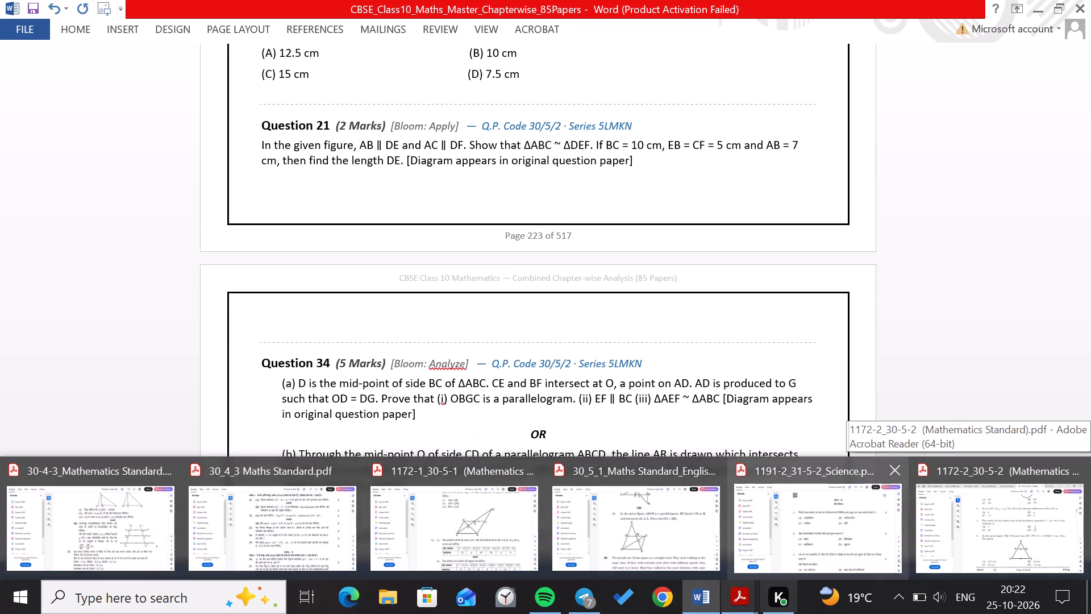
click(939, 552)
scroll(753, 416, down, 18)
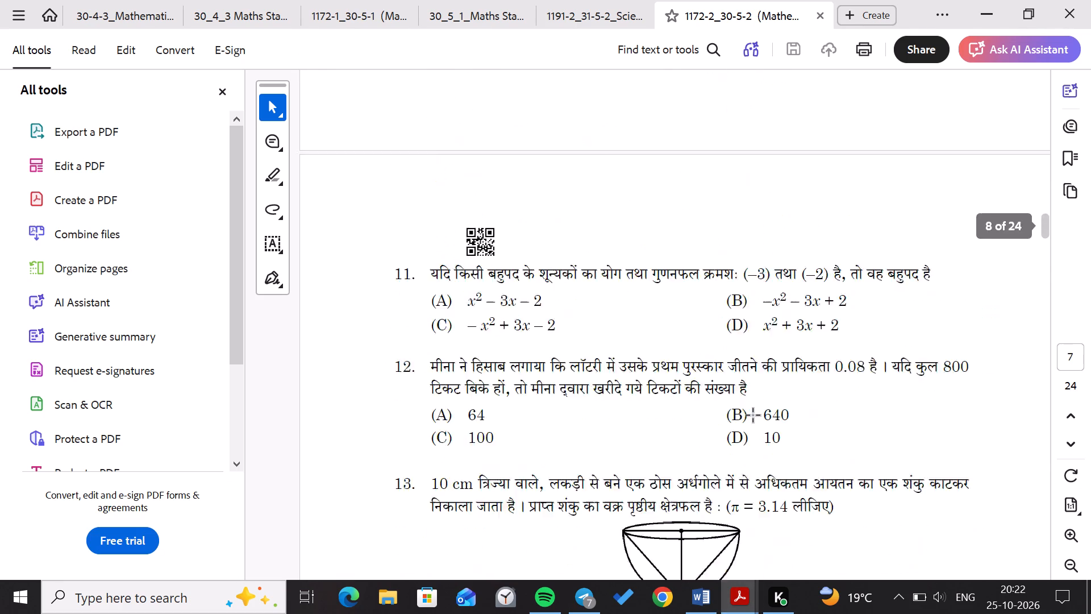
scroll(753, 416, down, 15)
scroll(753, 416, down, 6)
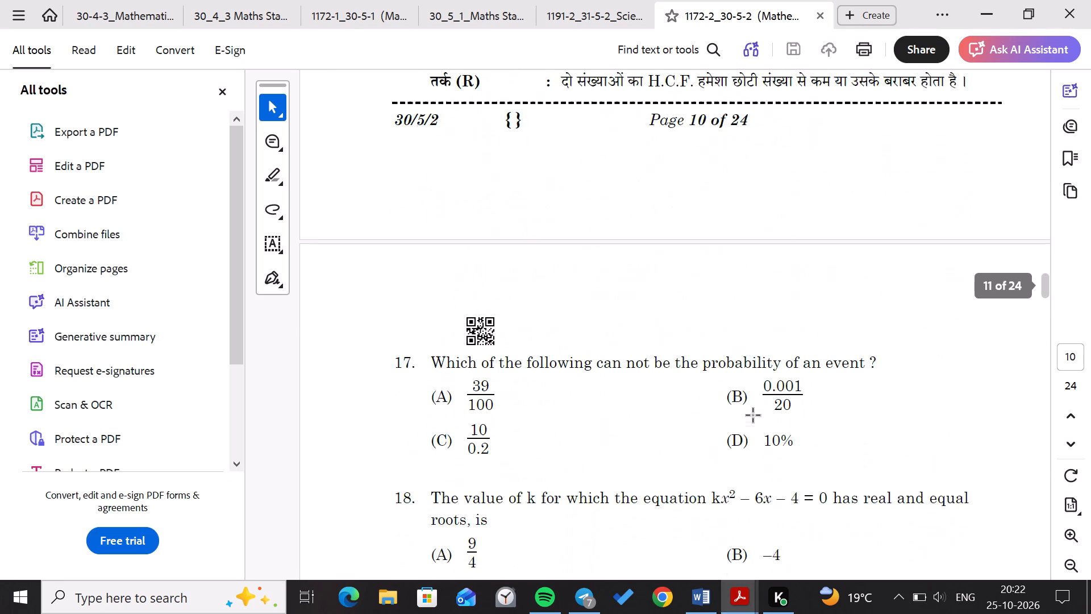
scroll(753, 416, down, 1)
scroll(753, 416, up, 5)
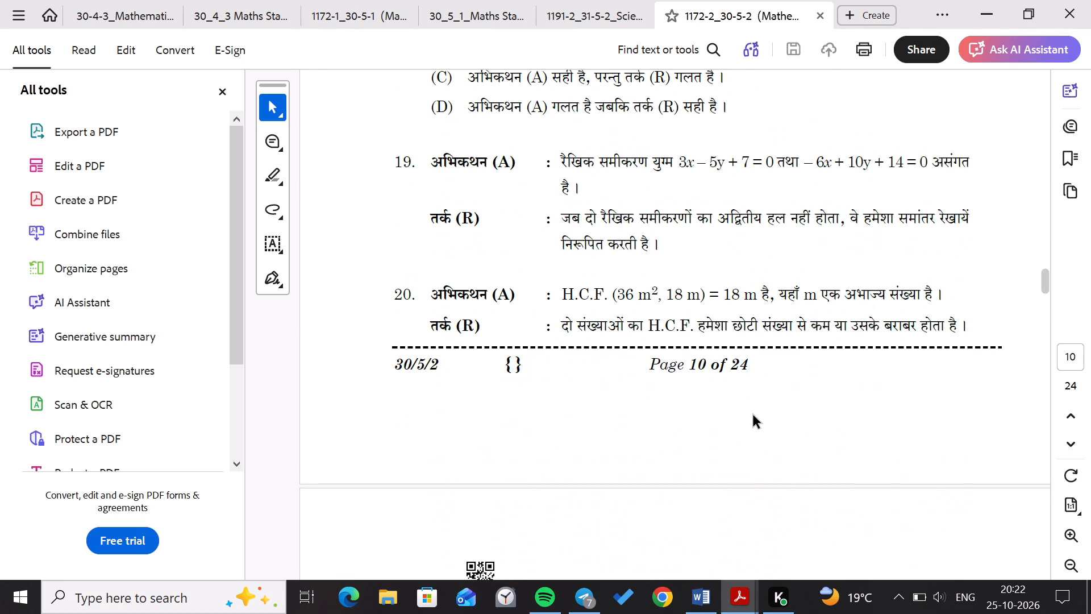
scroll(753, 416, down, 9)
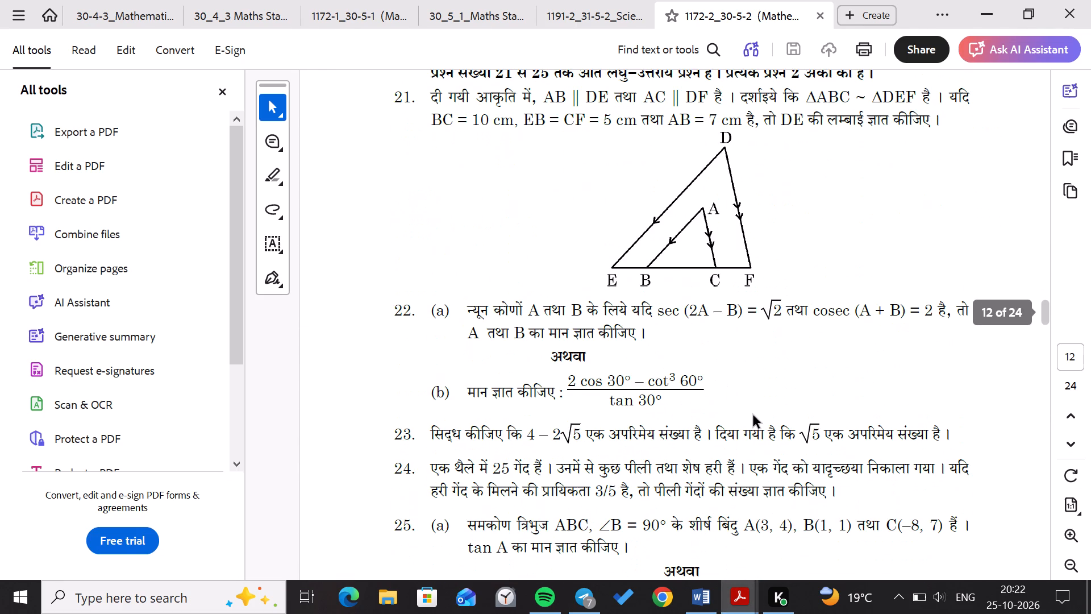
scroll(753, 416, up, 1)
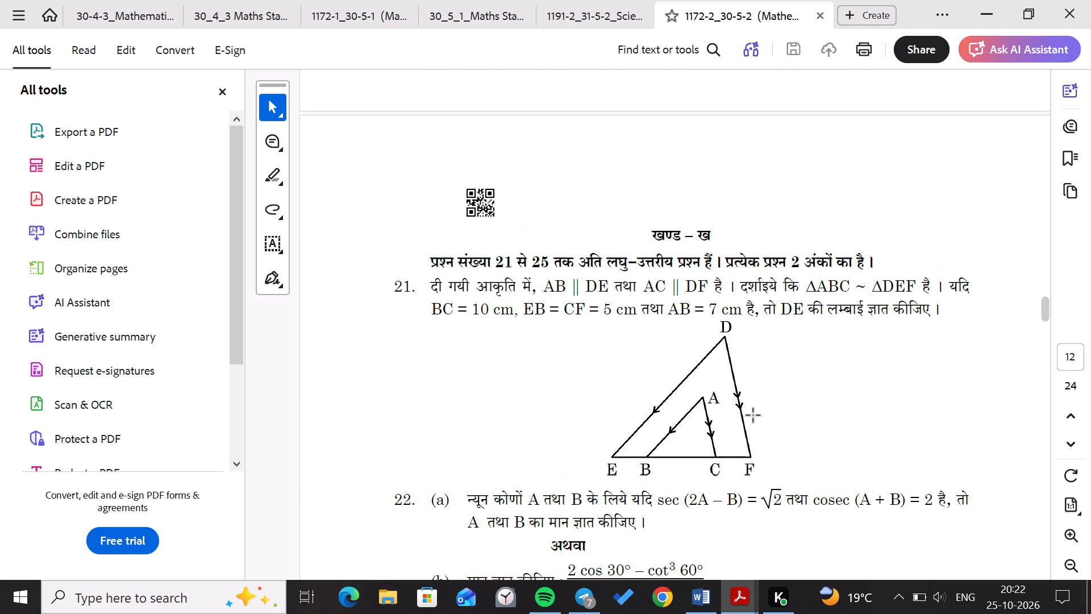
key(shift+super+s)
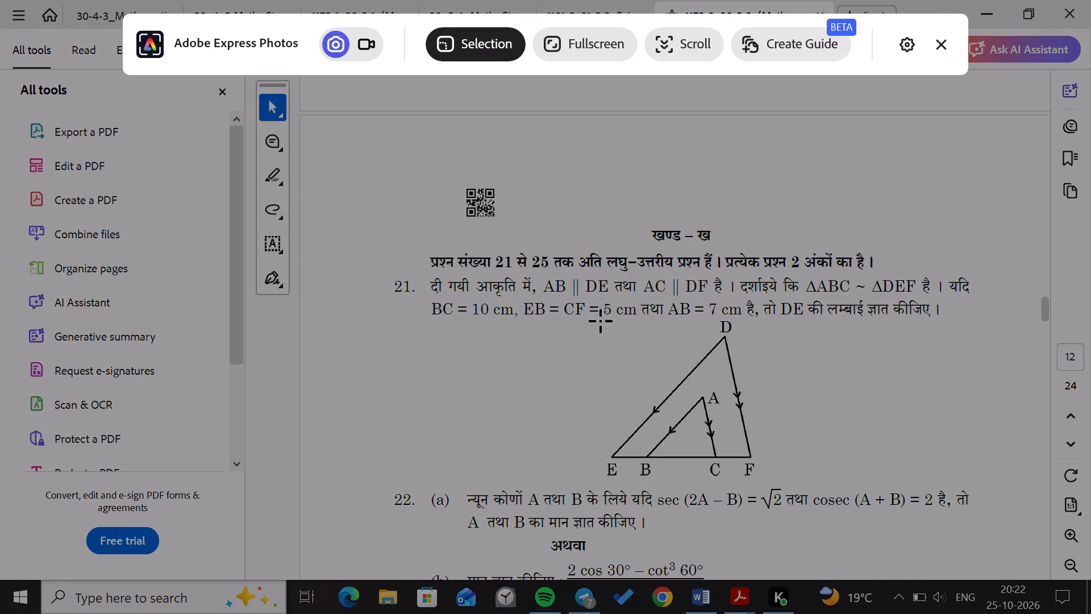
drag(596, 317, 749, 488)
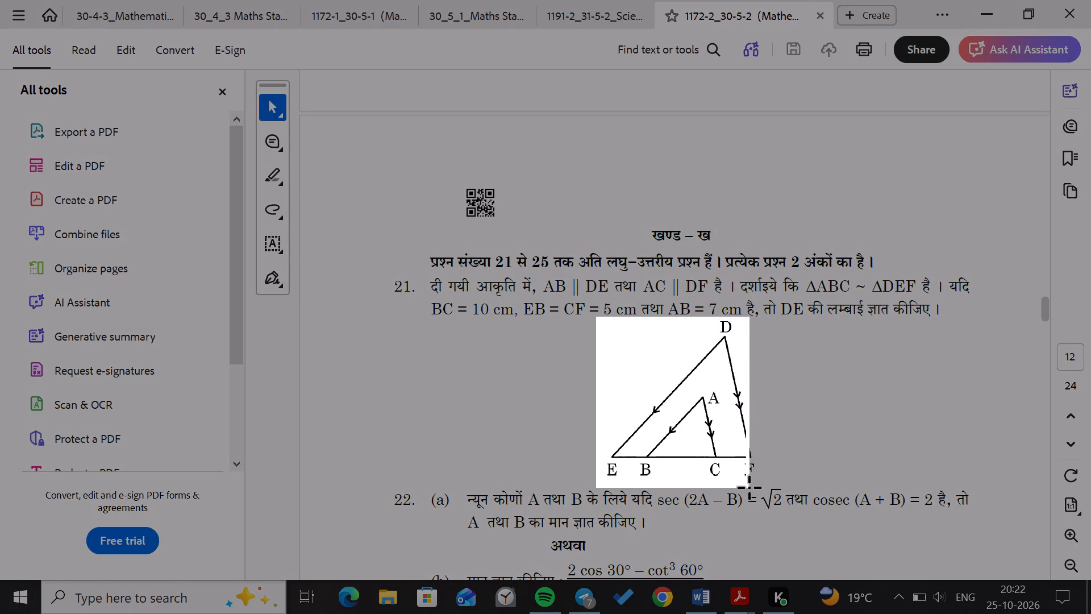
drag(749, 488, 771, 484)
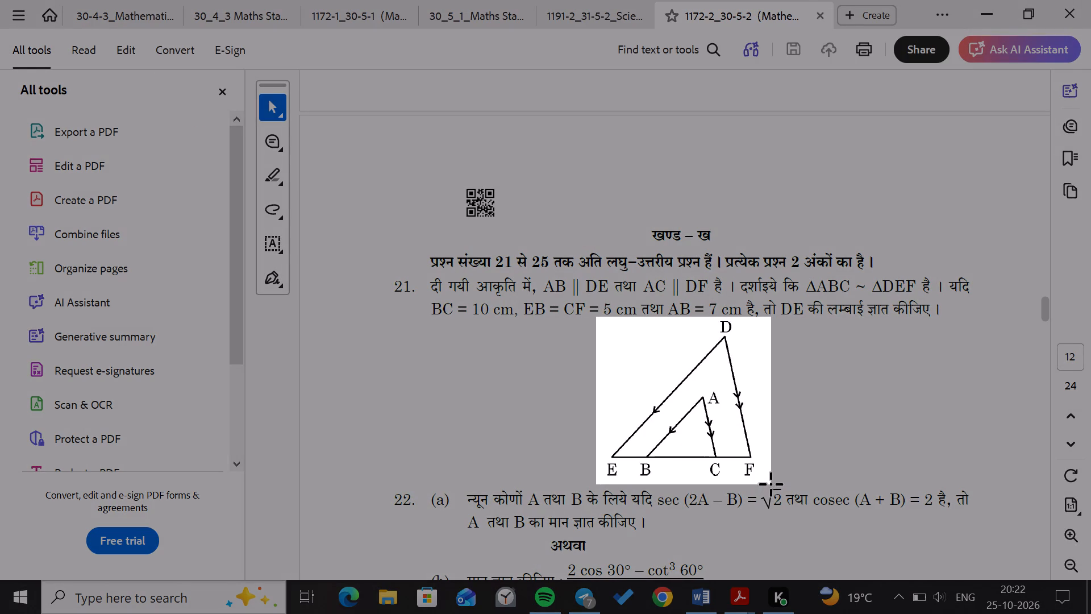
In the Word document, replace Question 21's diagram placeholder with the captured figure on a new line below the text.
click(701, 599)
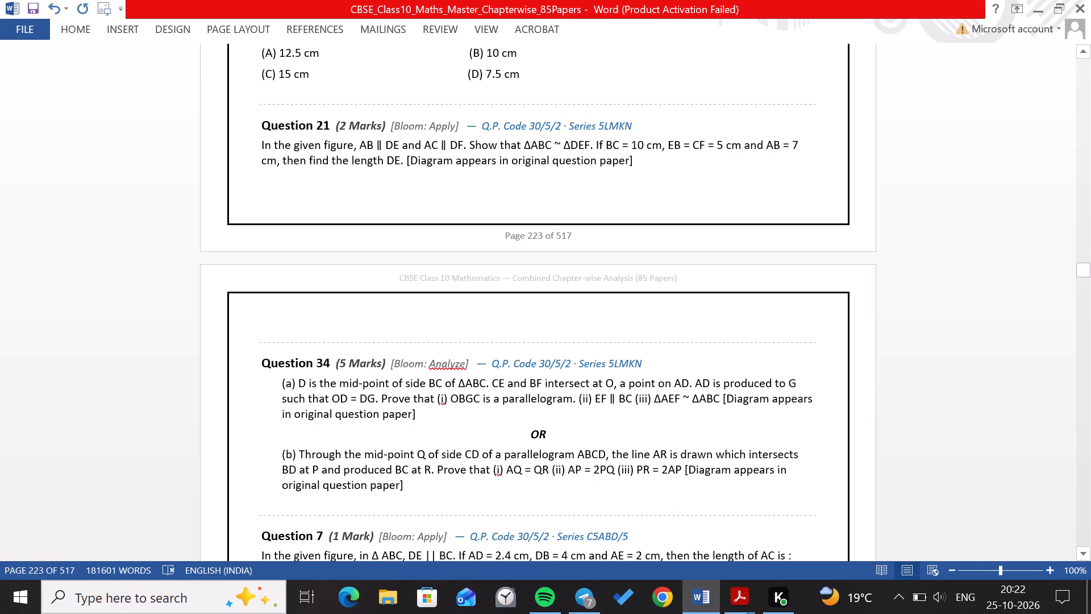
drag(407, 160, 636, 167)
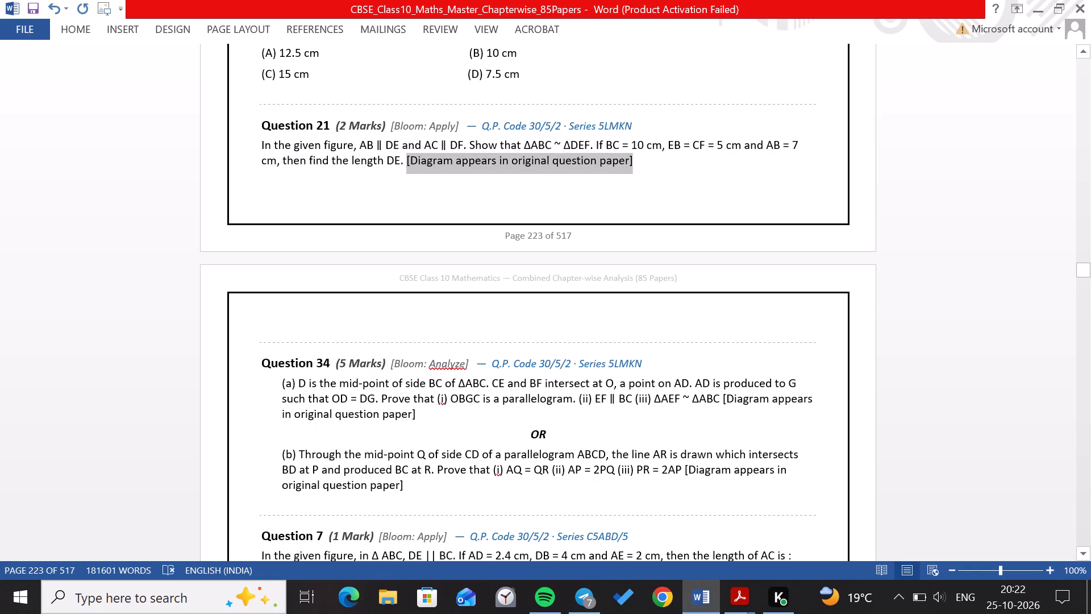
drag(636, 167, 642, 167)
key(BackSpace)
key(Return)
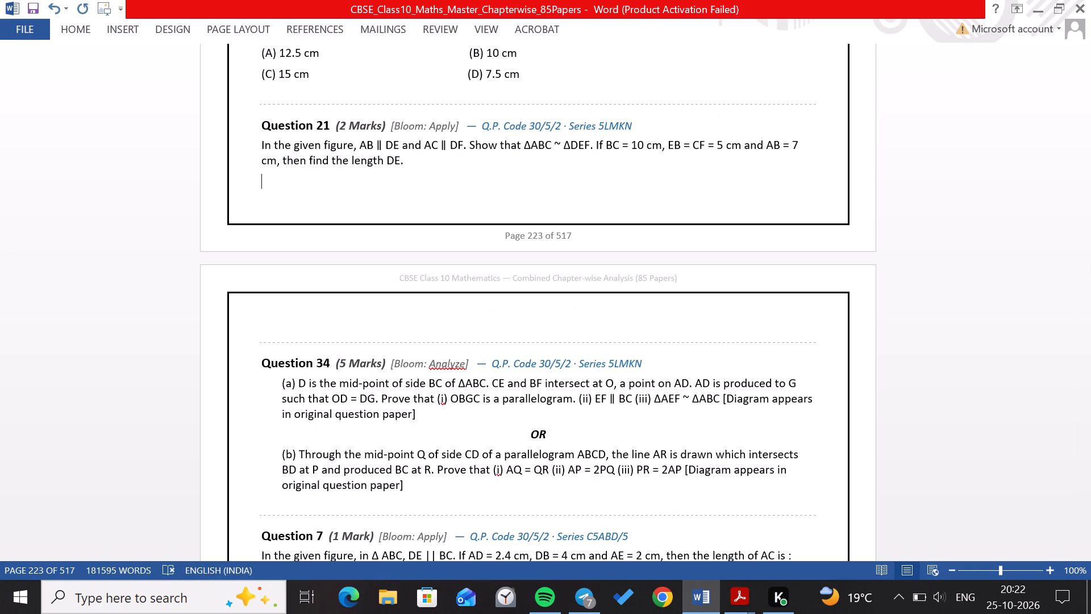
key(ctrl+v)
Centre Question 21's figure of the nested triangles on the page.
click(327, 443)
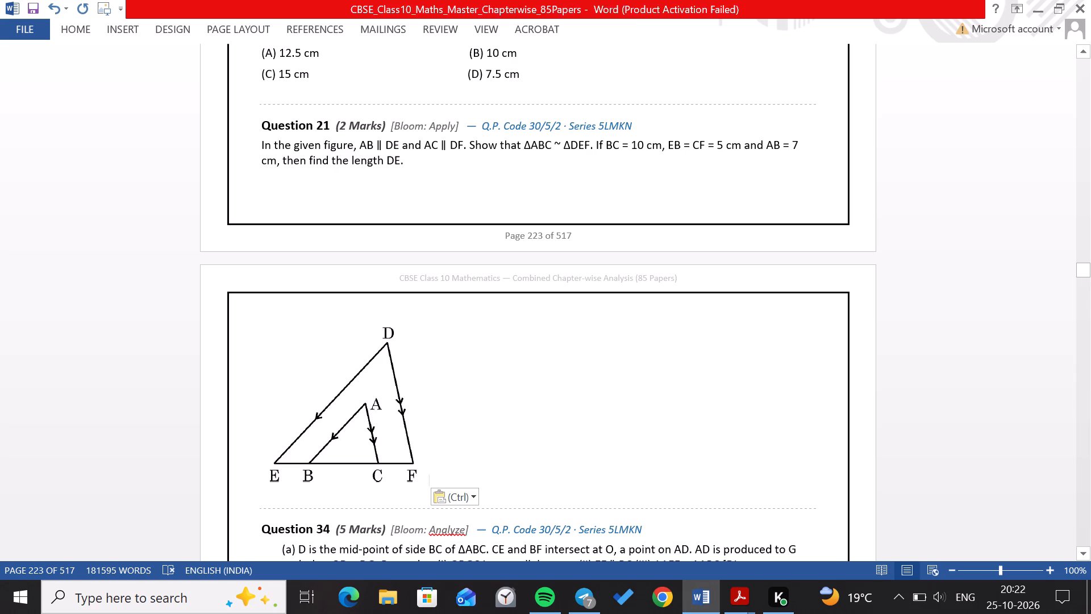
click(79, 36)
click(353, 85)
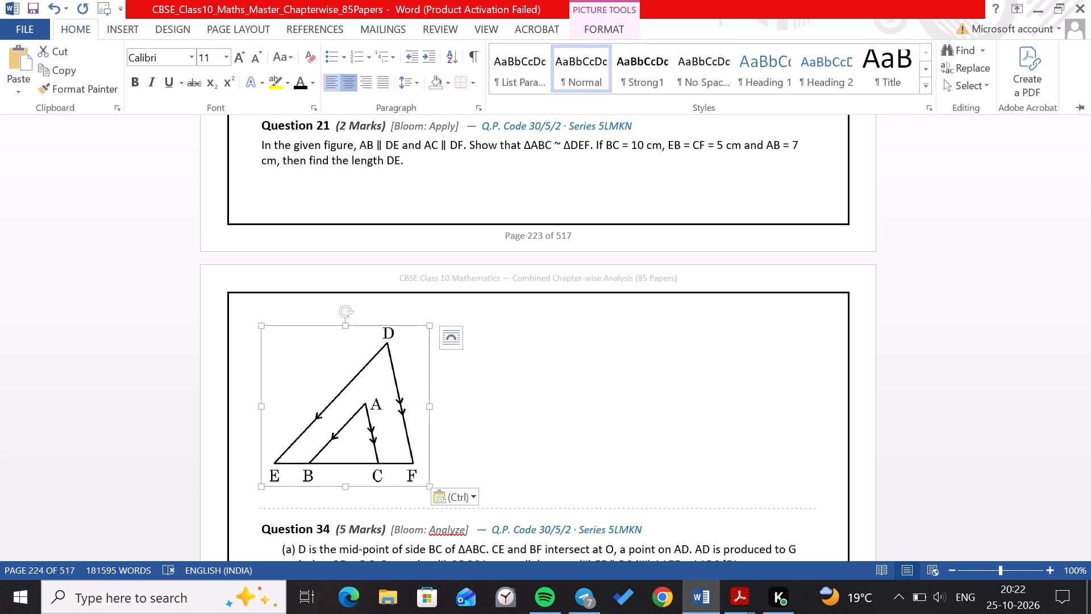
click(744, 402)
click(744, 402)
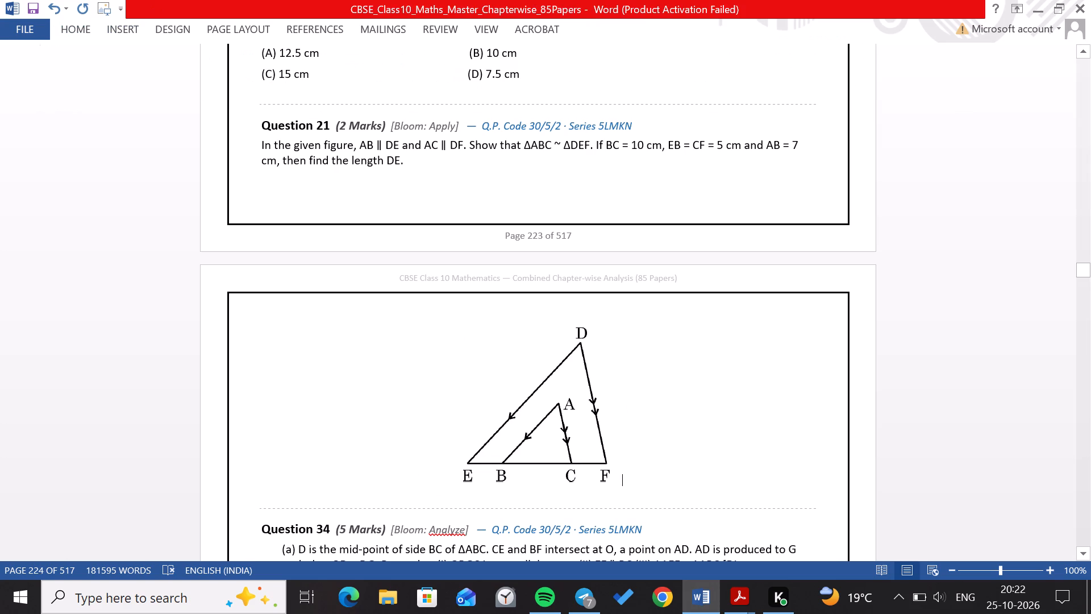
Shrink Question 21's figure proportionally to about 80 percent of its pasted size.
scroll(744, 402, down, 4)
scroll(744, 402, up, 2)
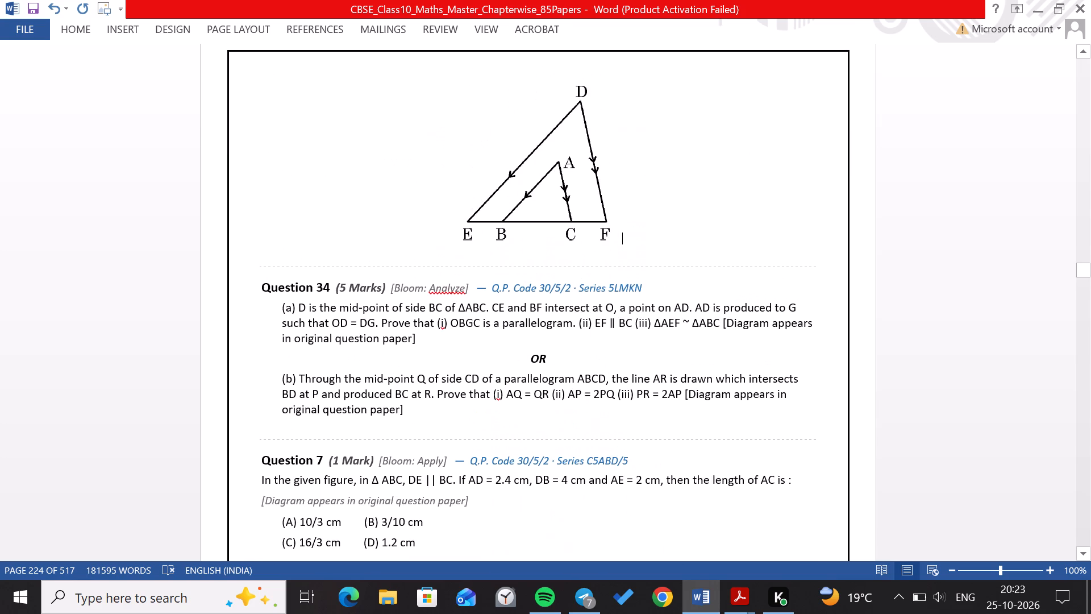
click(595, 181)
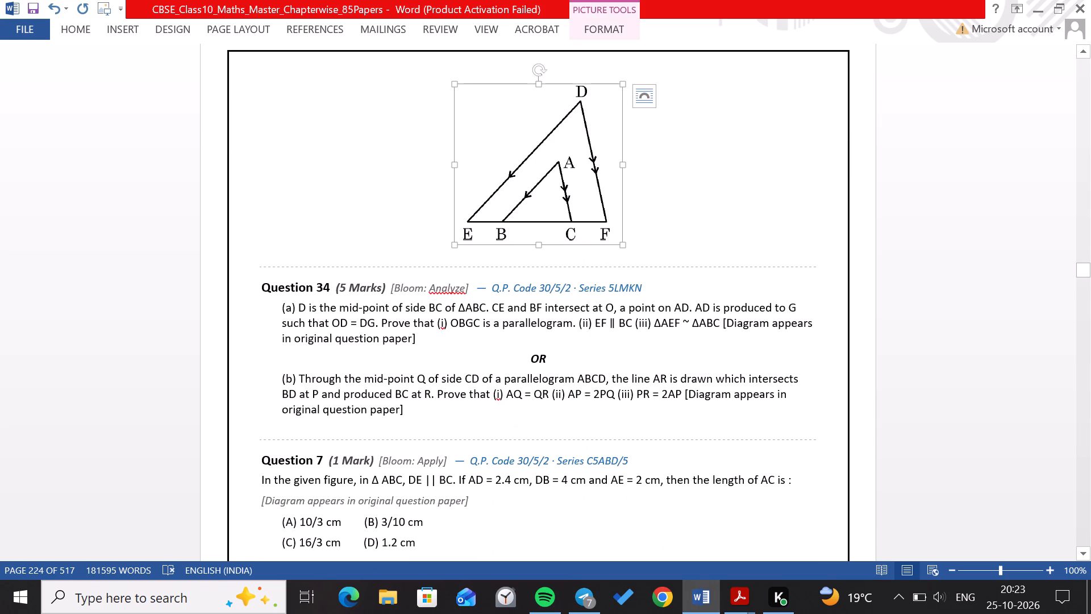
click(623, 245)
drag(623, 245, 586, 184)
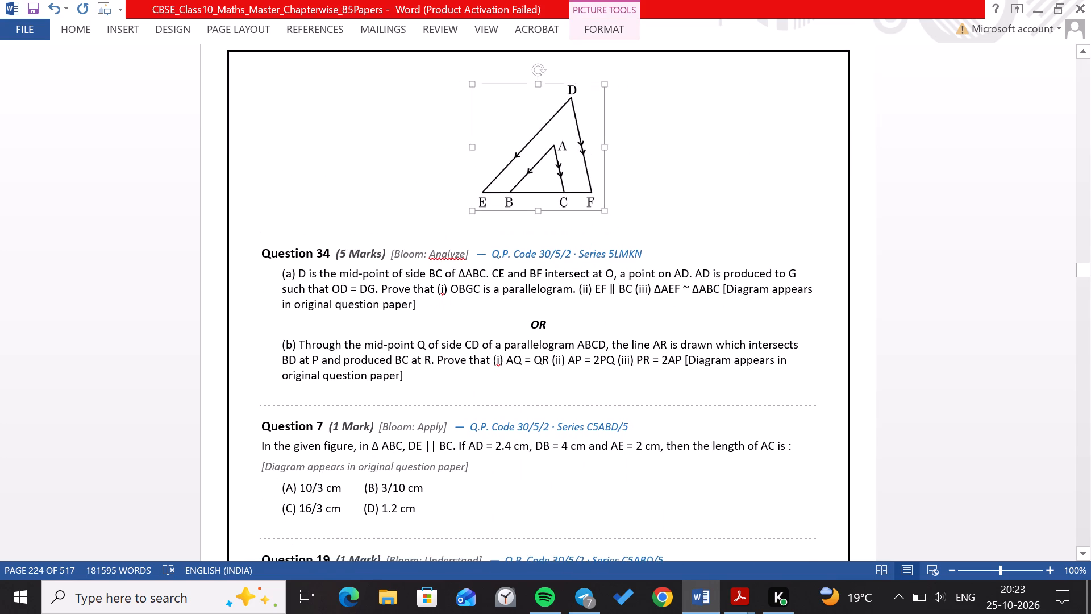
drag(586, 184, 586, 183)
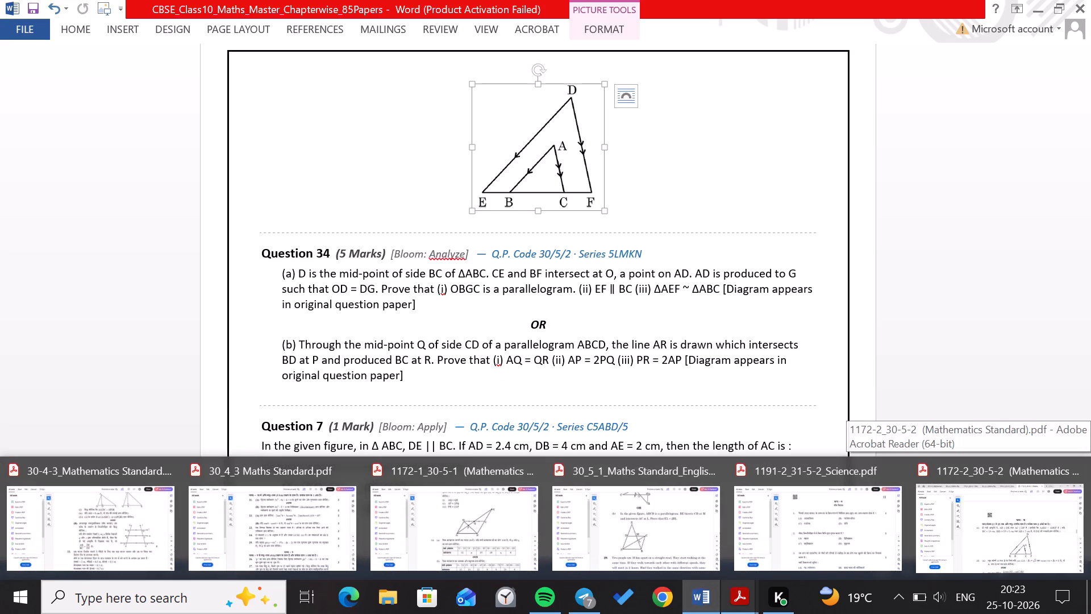
In the 1172-2_30-5-2 PDF, find Question 34(a) on page 17 and capture its figure of triangle ABC with point G.
click(925, 534)
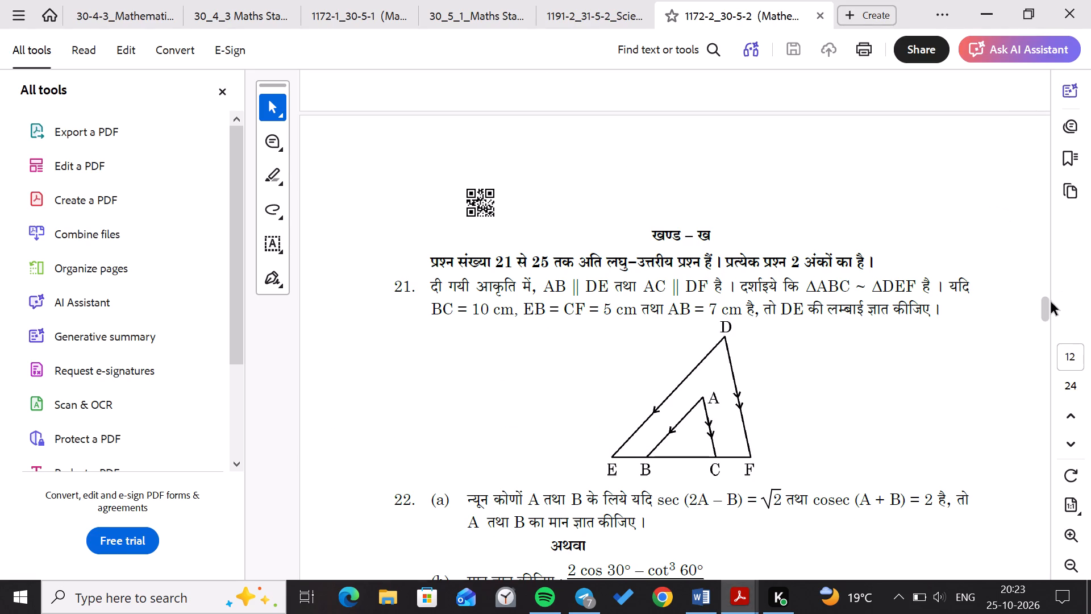
drag(1048, 304, 1048, 368)
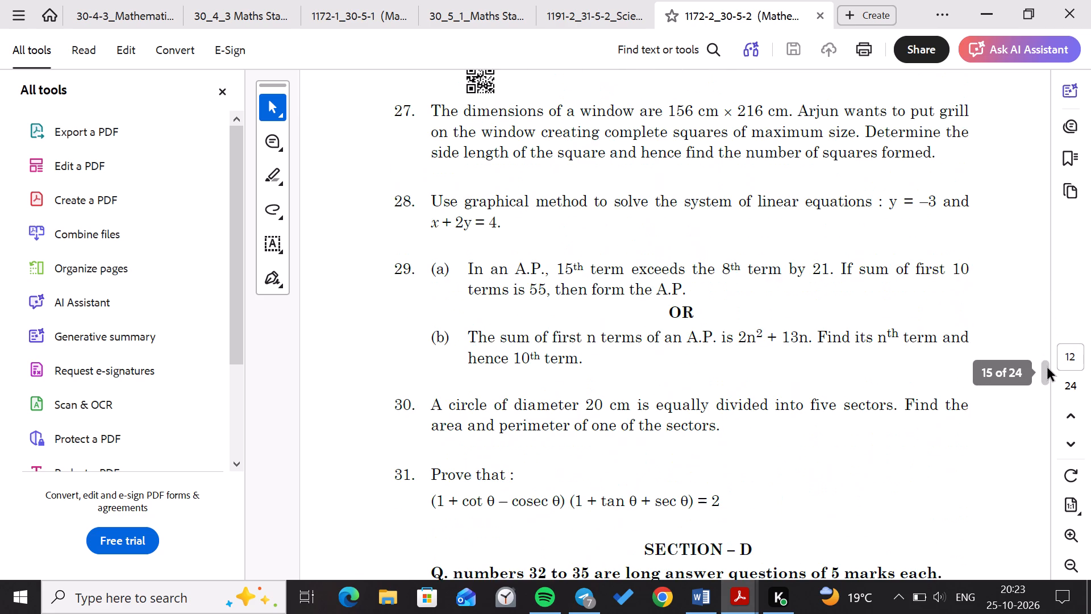
drag(1048, 368, 1050, 410)
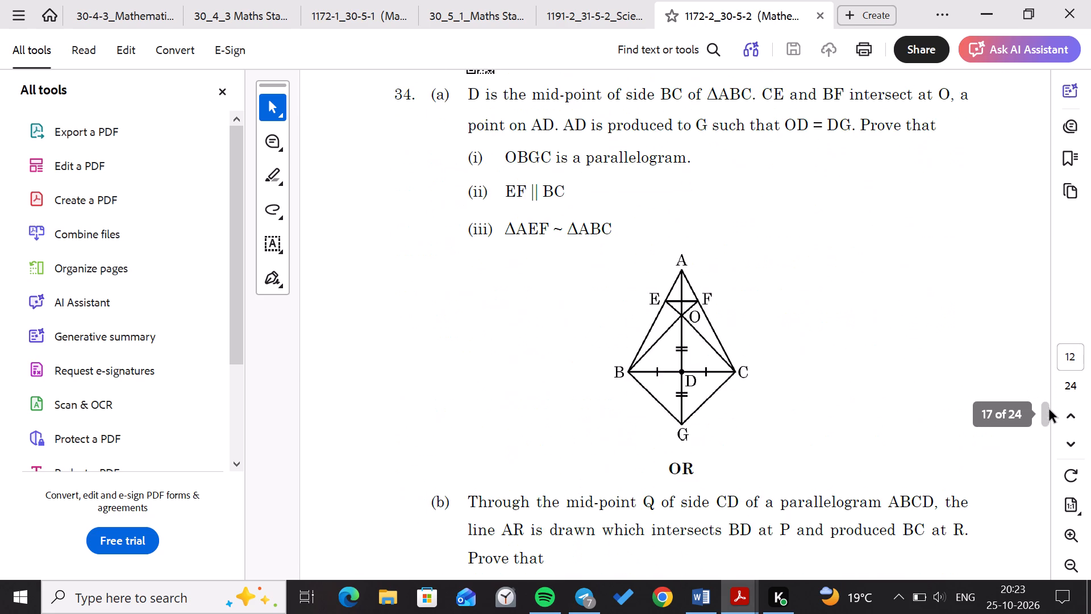
drag(1050, 410, 1048, 410)
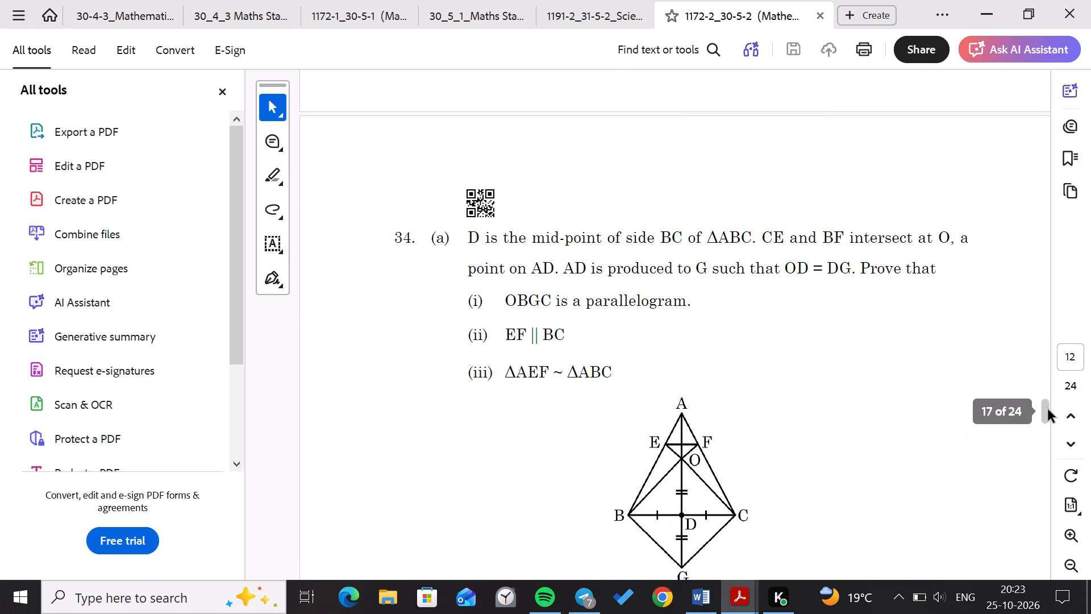
drag(1048, 410, 1048, 410)
key(shift+super+s)
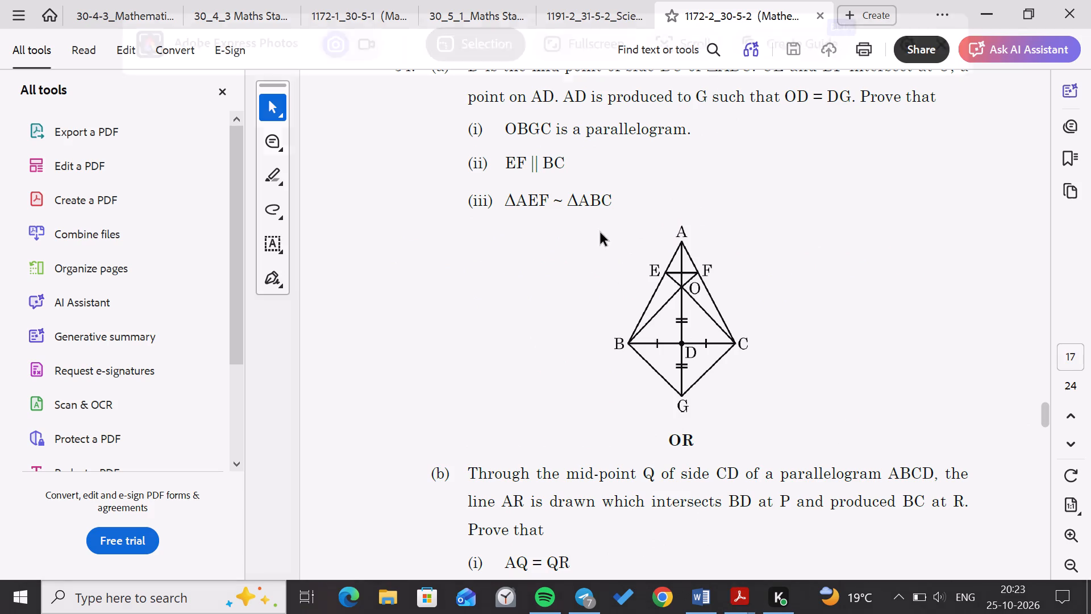
drag(601, 214, 765, 425)
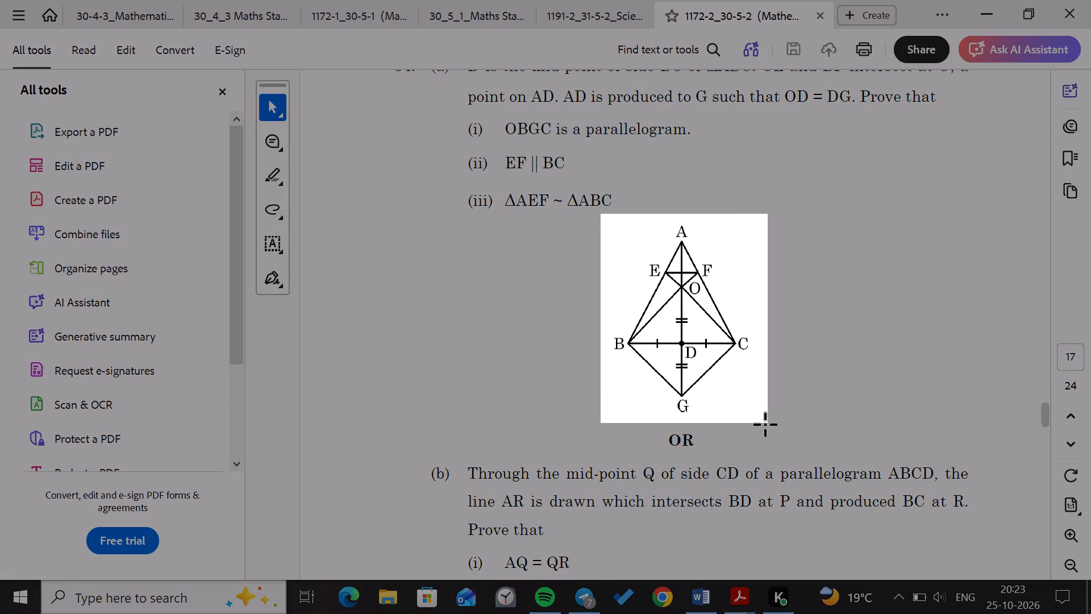
drag(765, 425, 761, 422)
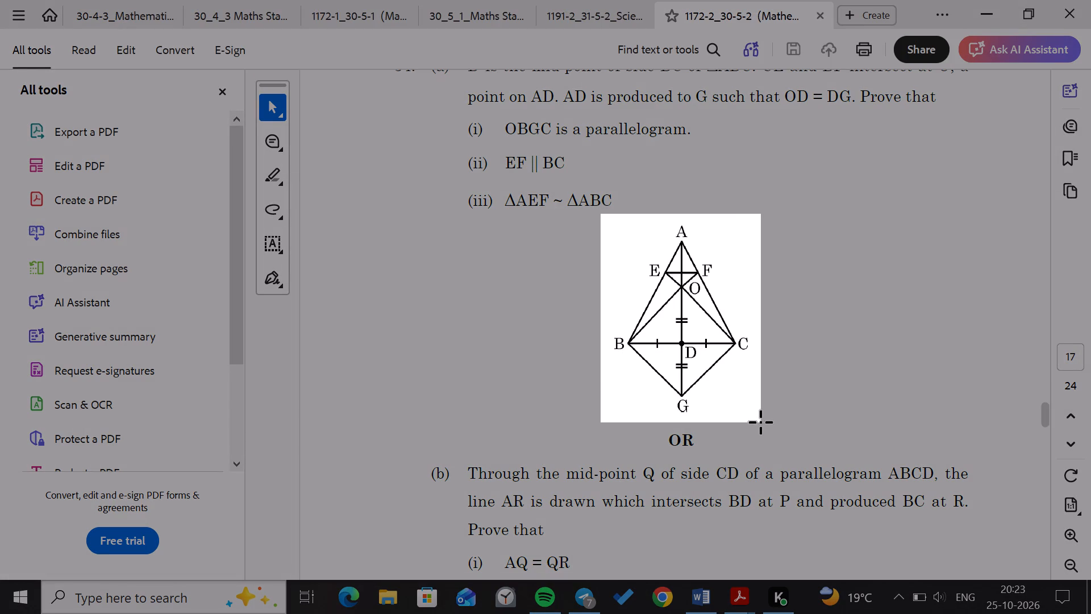
In the Word document, replace Question 34(a)'s diagram placeholder with the captured figure on a new unnumbered line below the text.
click(702, 611)
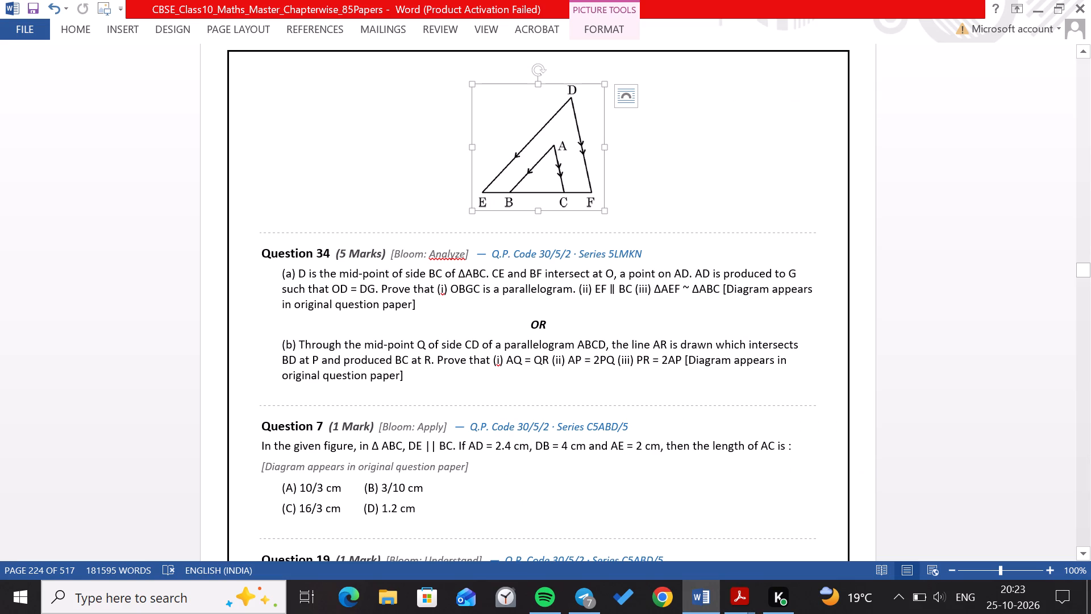
drag(723, 292, 724, 304)
key(BackSpace)
key(Return)
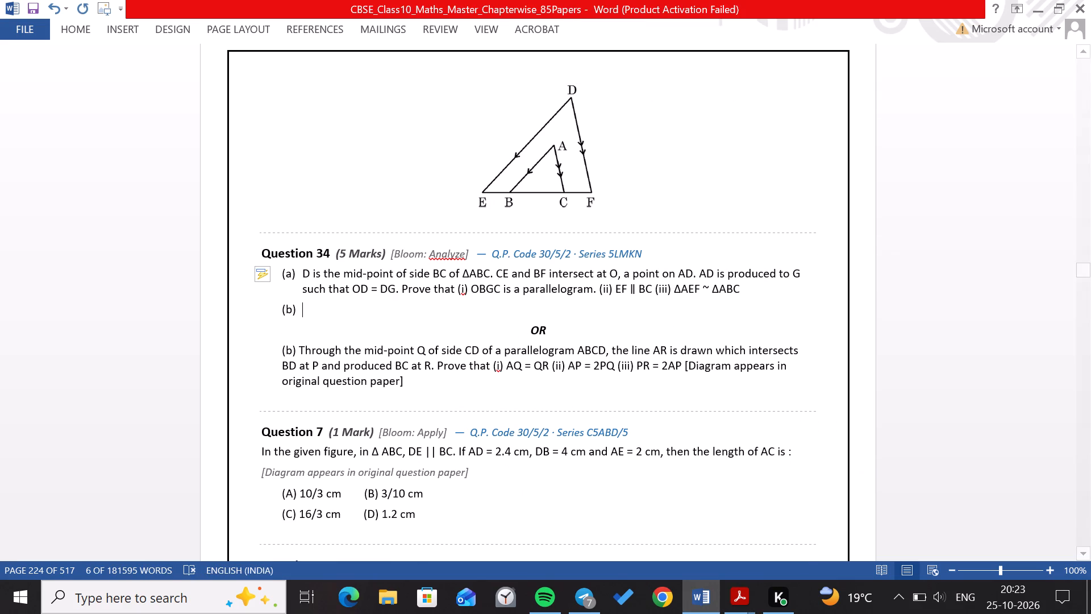
key(ctrl+z)
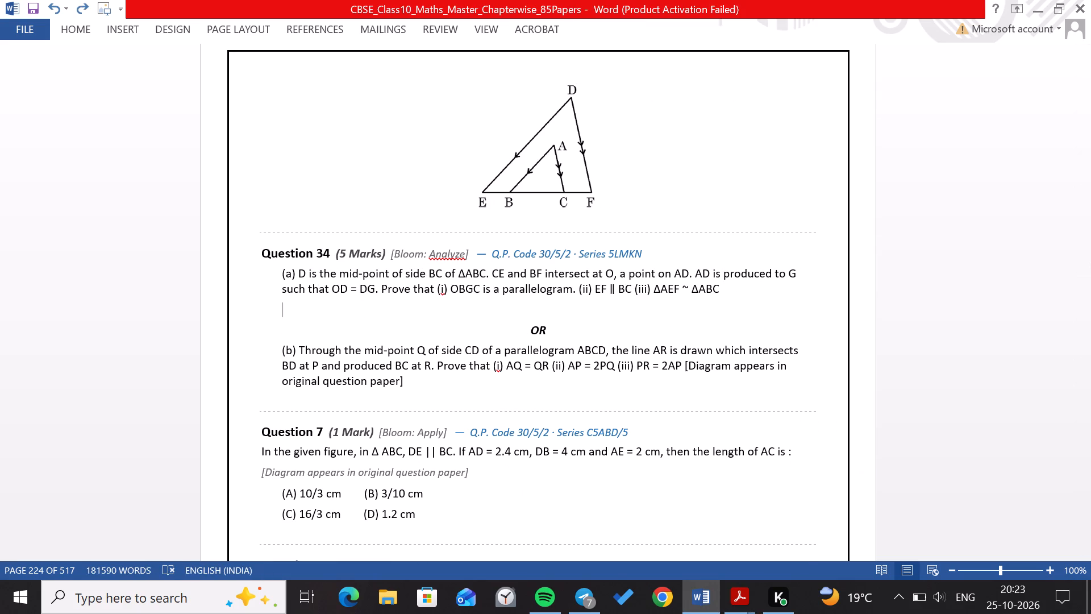
key(ctrl+v)
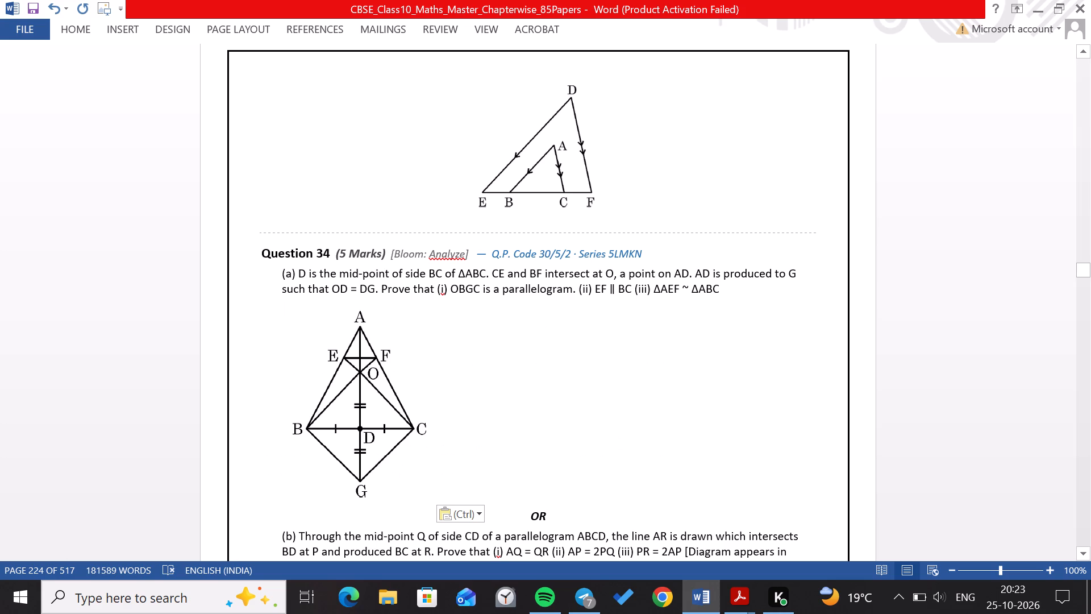
Centre Question 34(a)'s figure on the page.
click(434, 414)
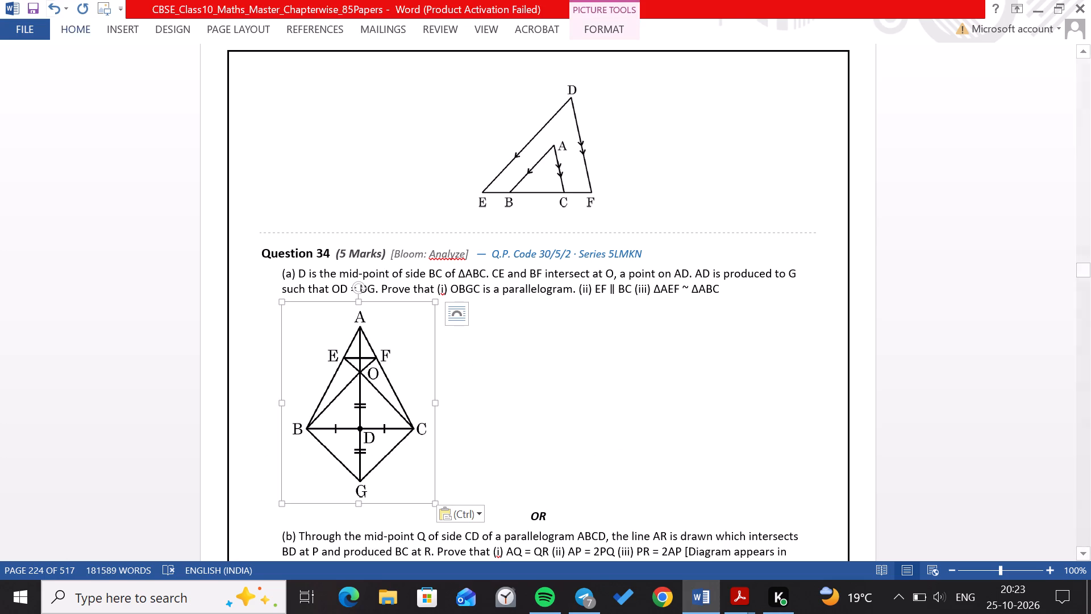
click(73, 31)
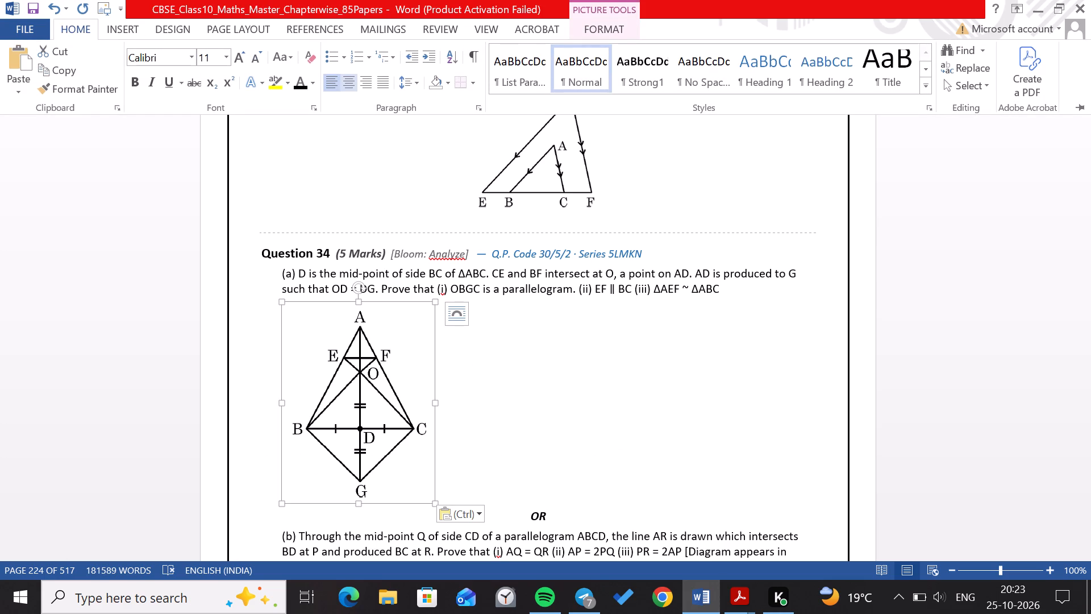
click(350, 78)
double_click(673, 424)
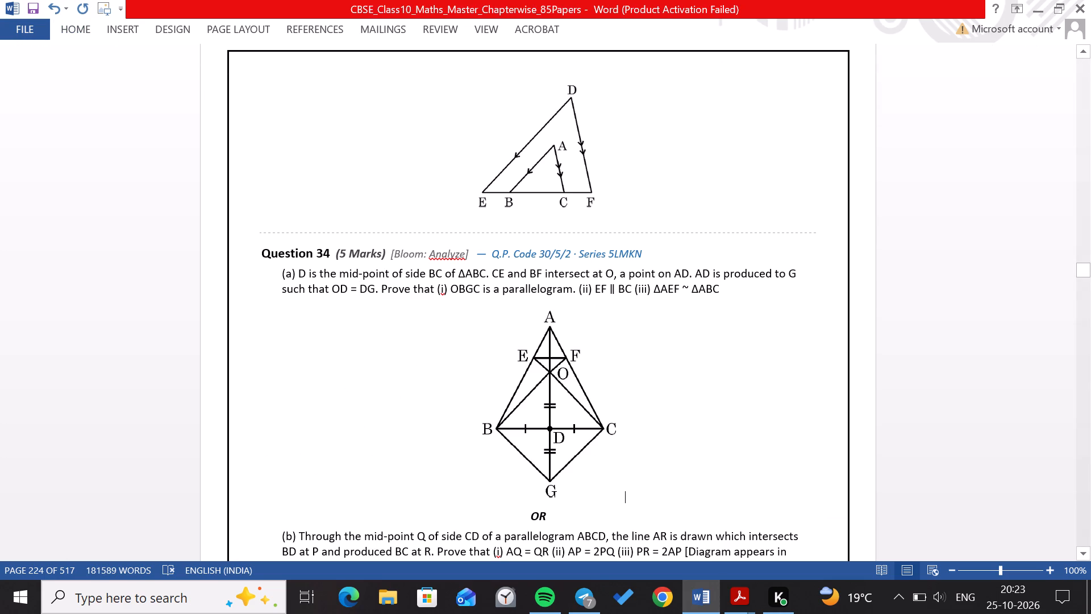
Put parts (i), (ii) and (iii) of Question 34(a) each on their own line below "Prove that".
click(438, 286)
key(Return)
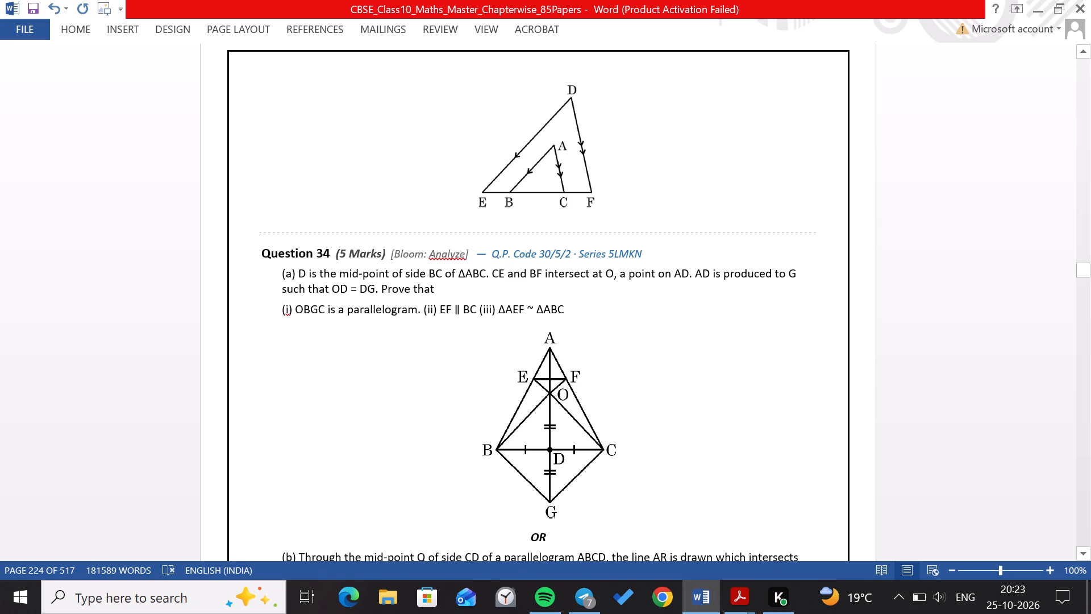
click(424, 317)
key(Return)
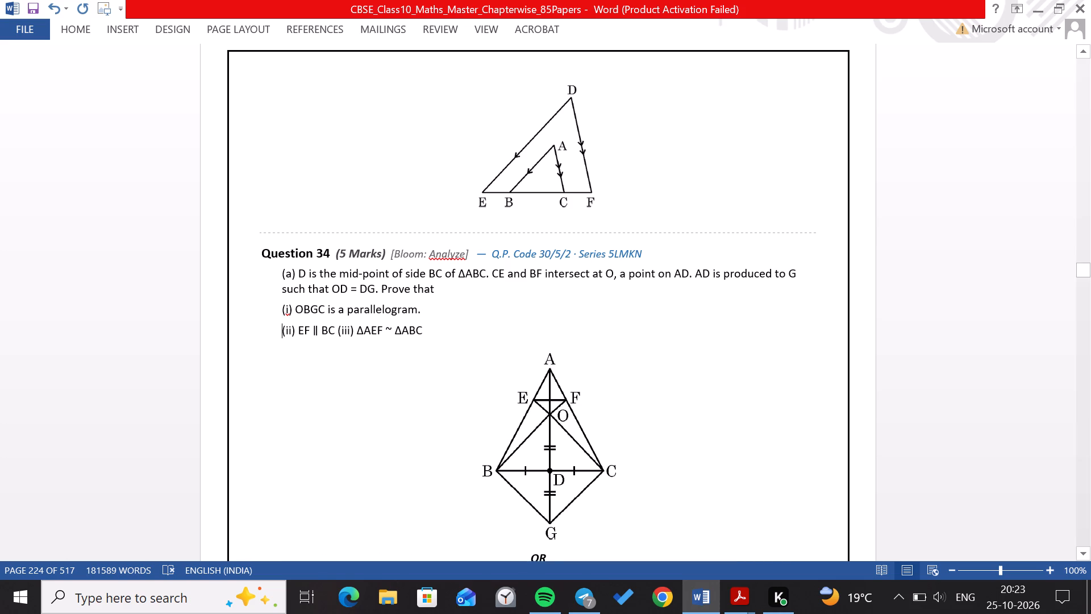
click(339, 327)
key(Return)
In the 1172-2_30-5-2 PDF, capture Question 34(b)'s figure of parallelogram ABCD with line AR on page 17.
scroll(399, 374, down, 5)
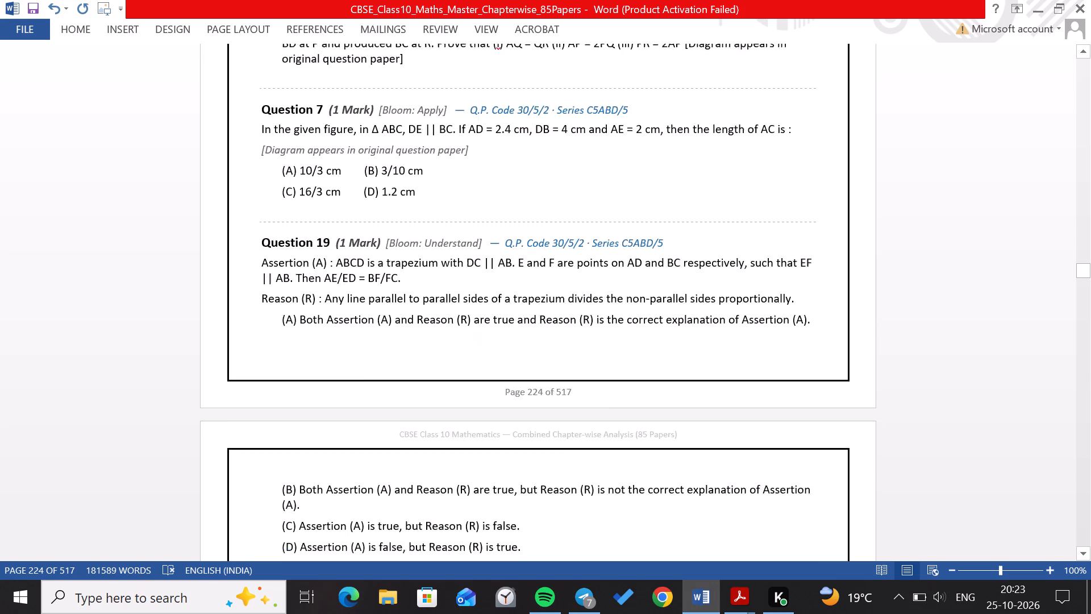
scroll(399, 374, down, 2)
scroll(399, 374, up, 3)
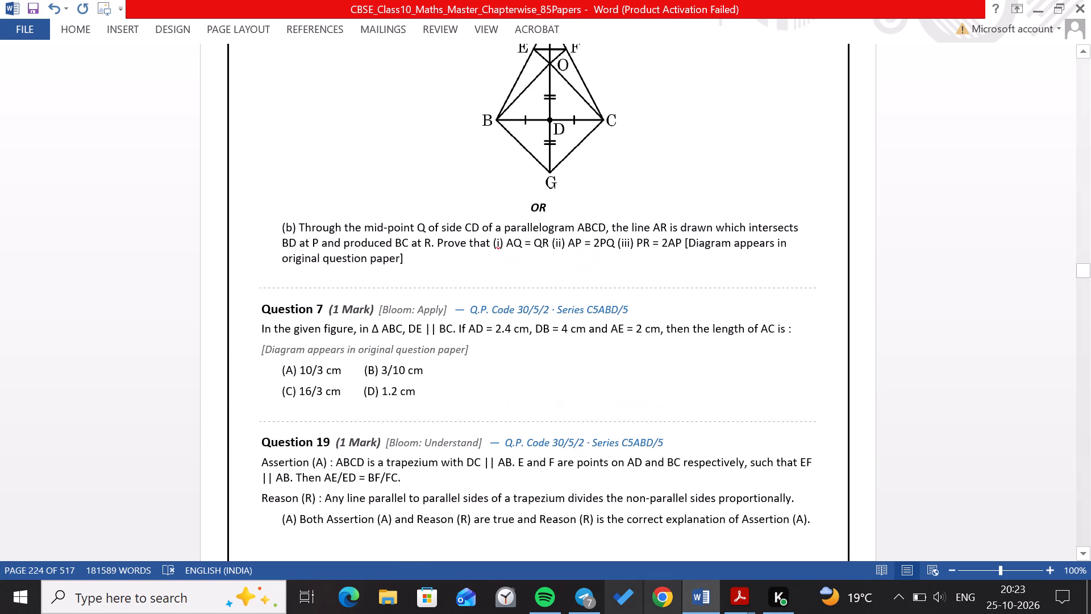
drag(915, 569, 935, 565)
click(935, 565)
scroll(785, 467, down, 5)
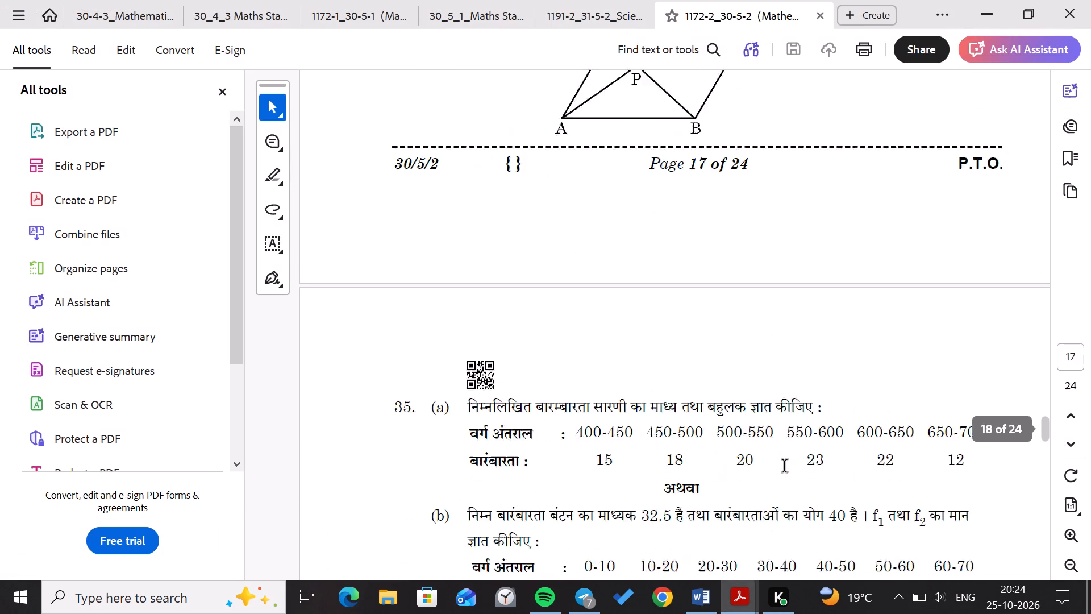
scroll(785, 467, down, 2)
scroll(785, 467, up, 5)
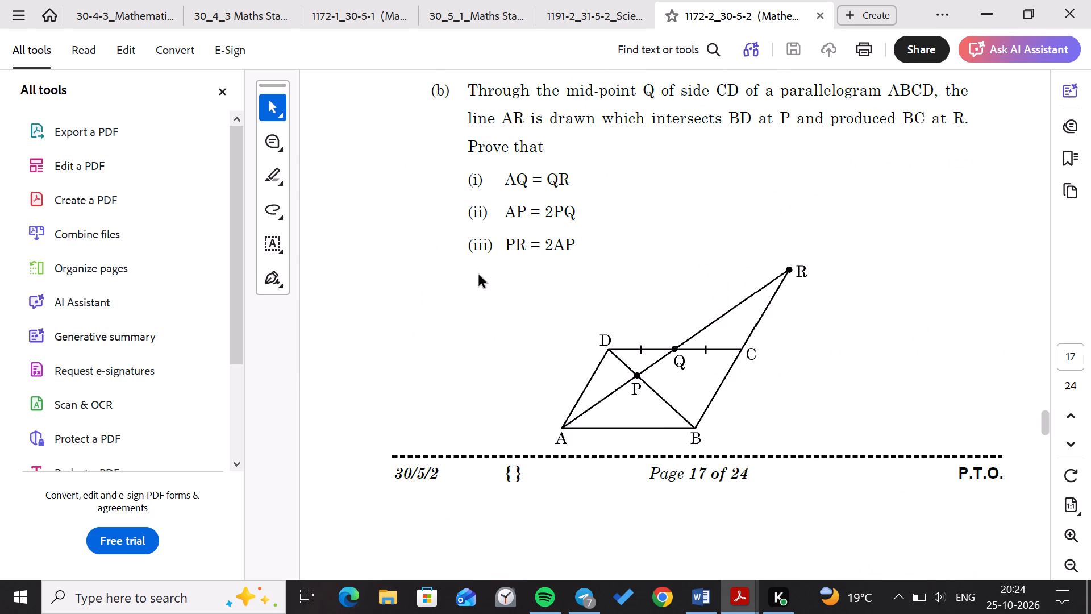
key(shift+super+s)
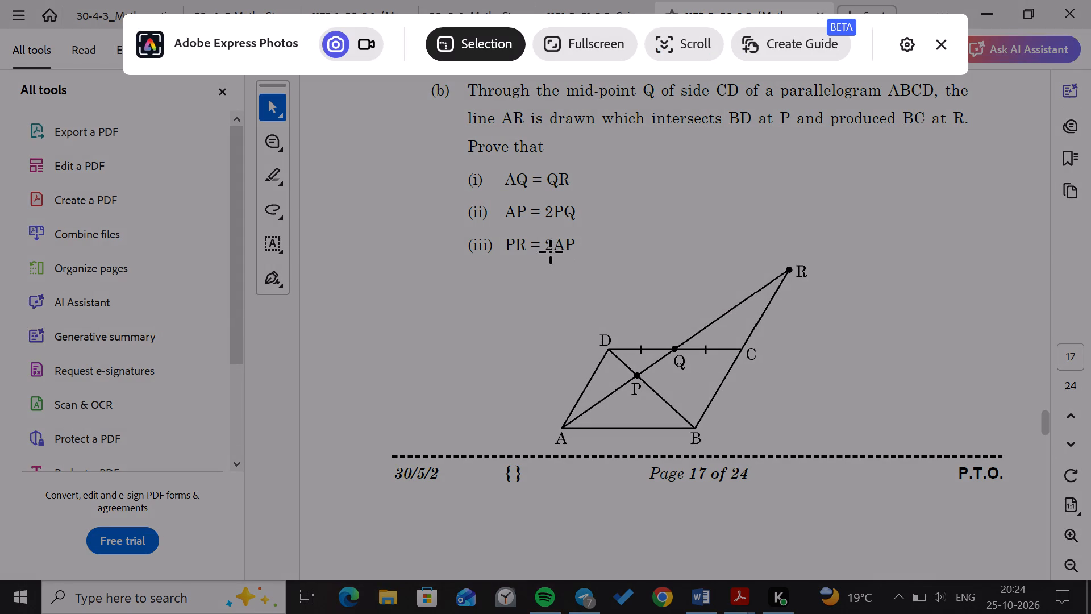
drag(551, 252, 810, 448)
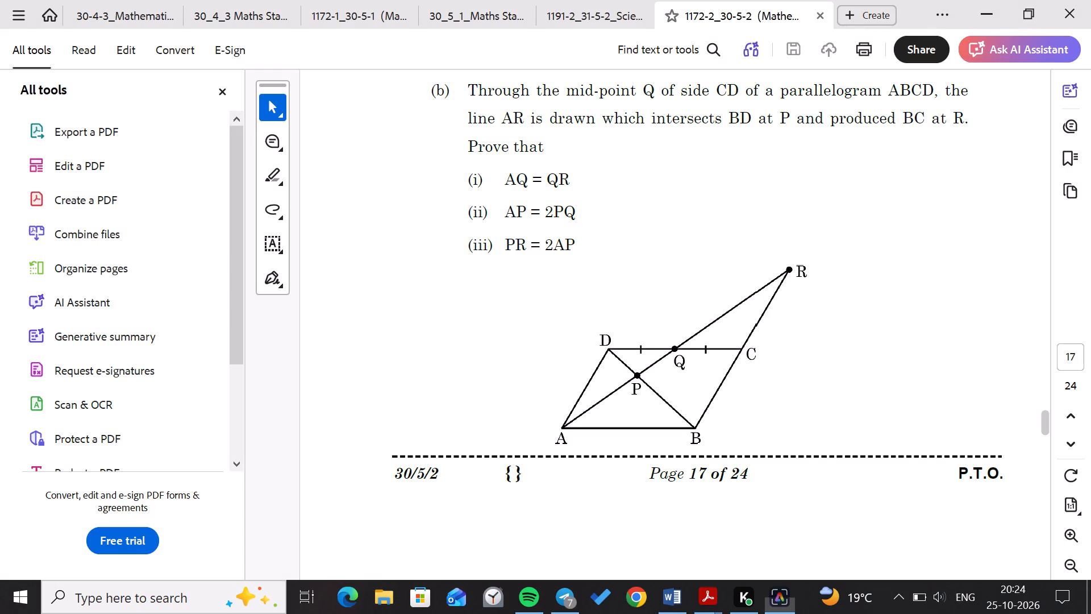
In the Word document, replace Question 34(b)'s diagram placeholder with the captured parallelogram figure on a new unnumbered line below the text.
click(710, 590)
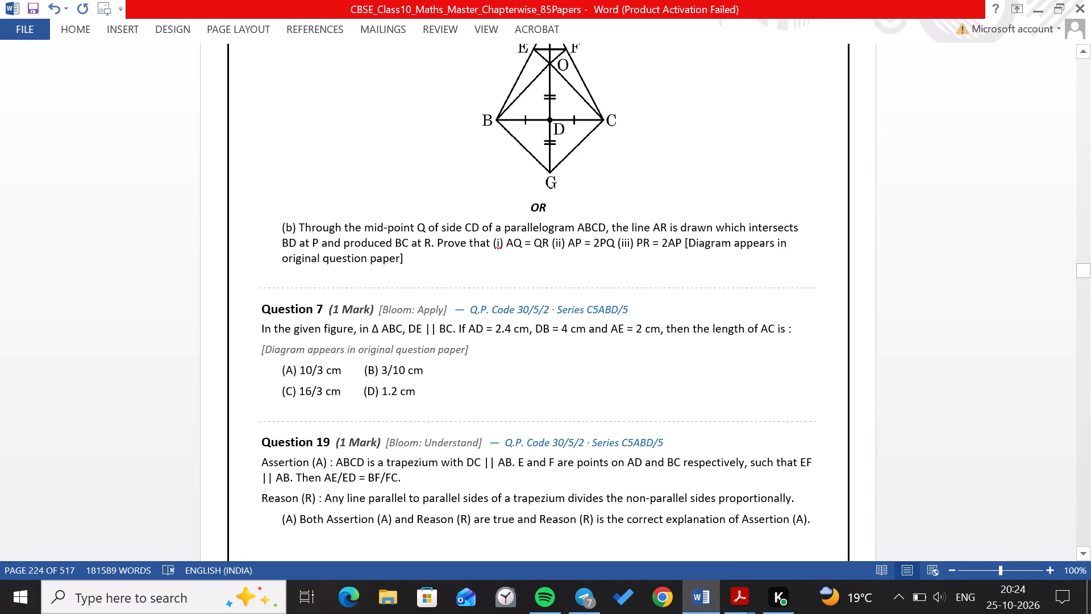
drag(685, 242, 685, 255)
key(BackSpace)
key(Return)
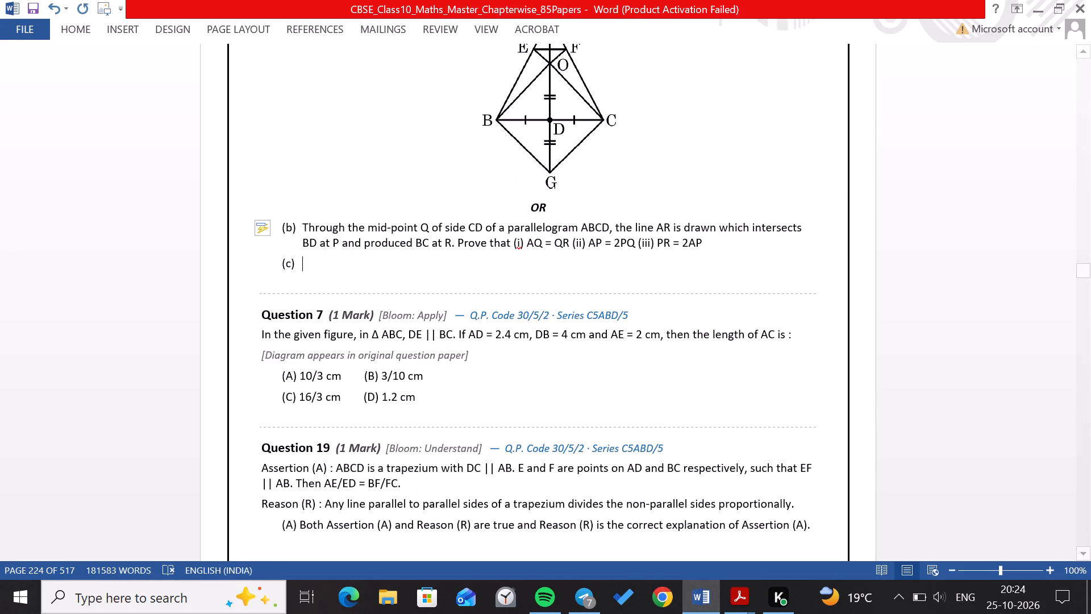
key(ctrl+z)
key(ctrl+v)
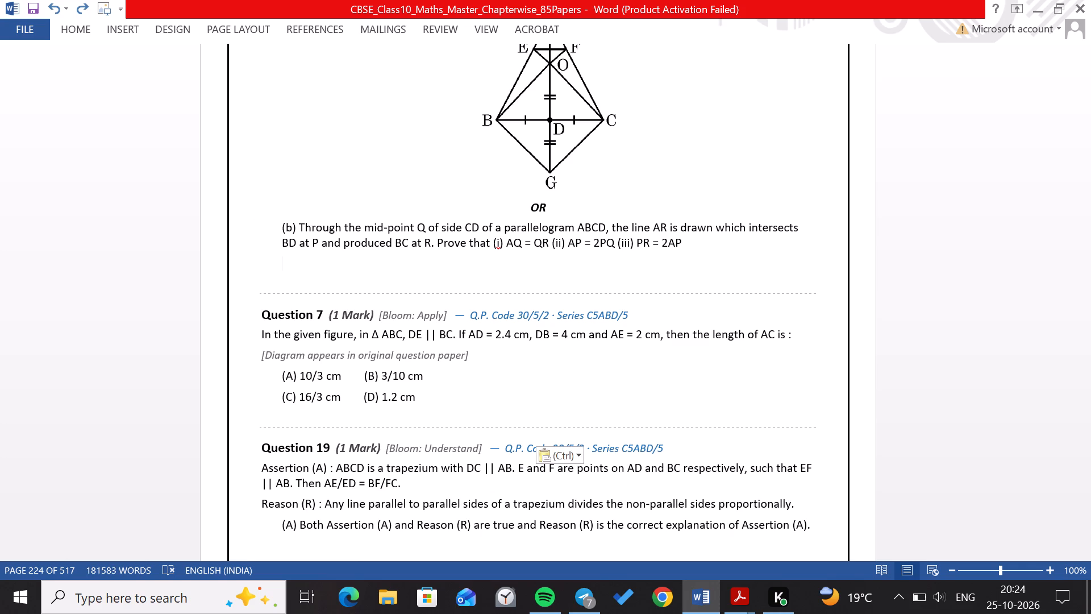
Centre Question 34(b)'s parallelogram figure on the page.
click(393, 360)
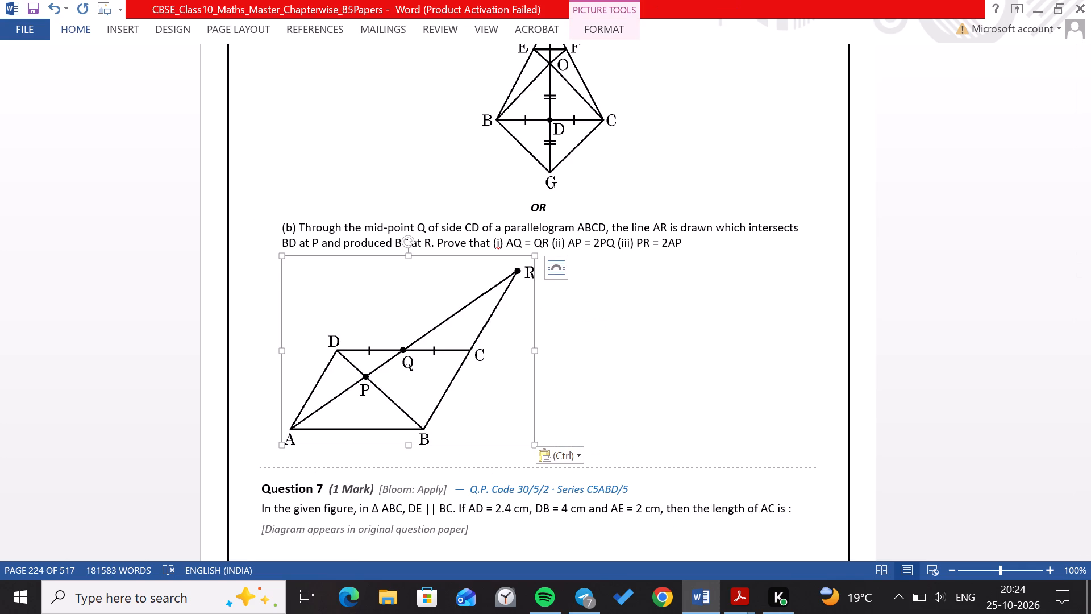
click(83, 33)
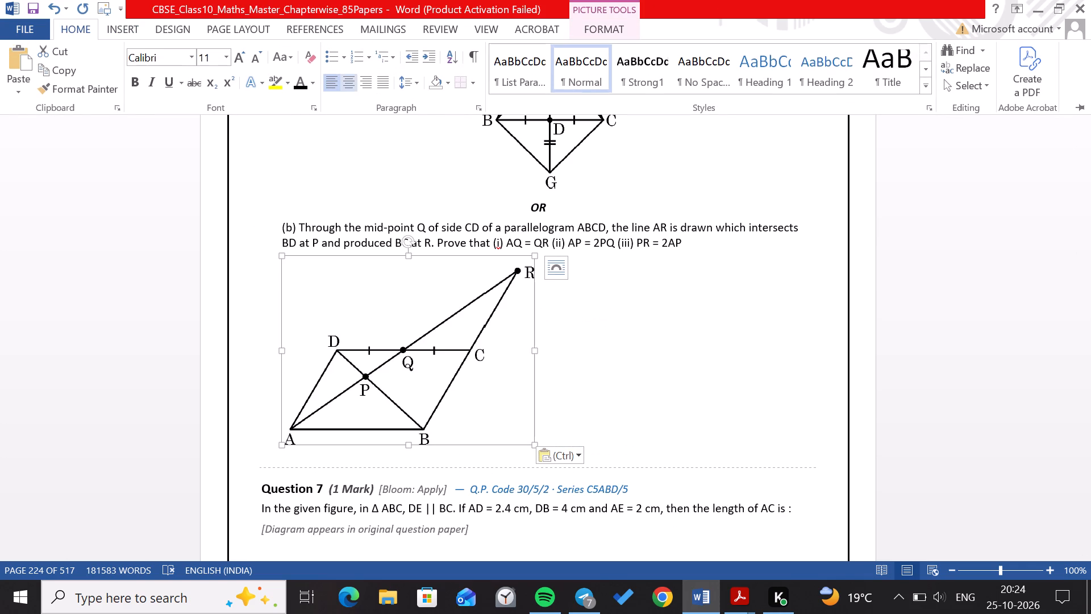
click(345, 77)
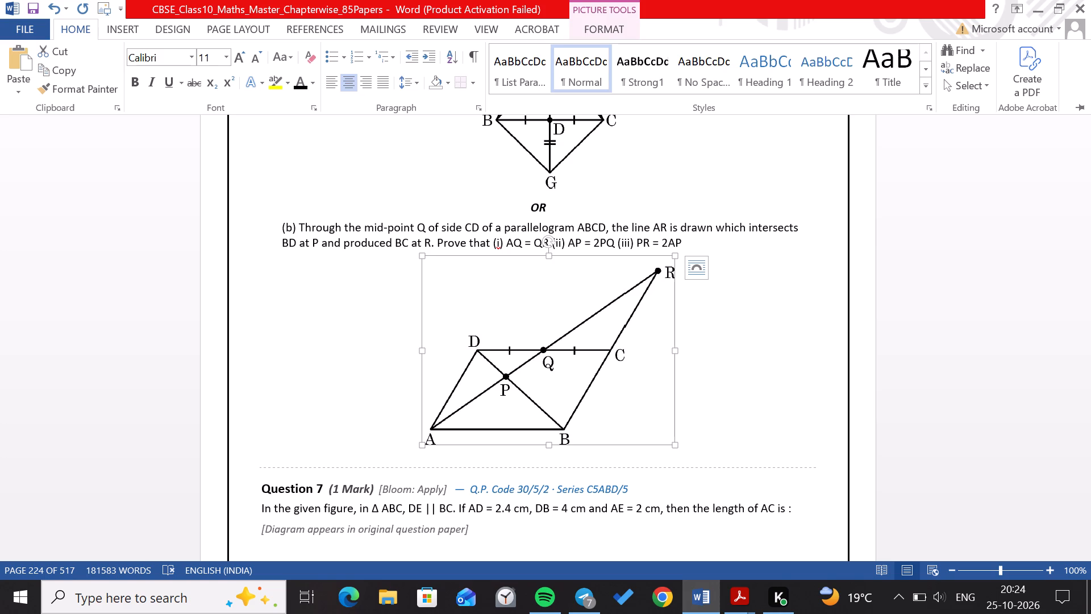
Shrink Question 34(b)'s figure proportionally to about 68 percent of its pasted size.
double_click(674, 446)
drag(674, 446, 630, 380)
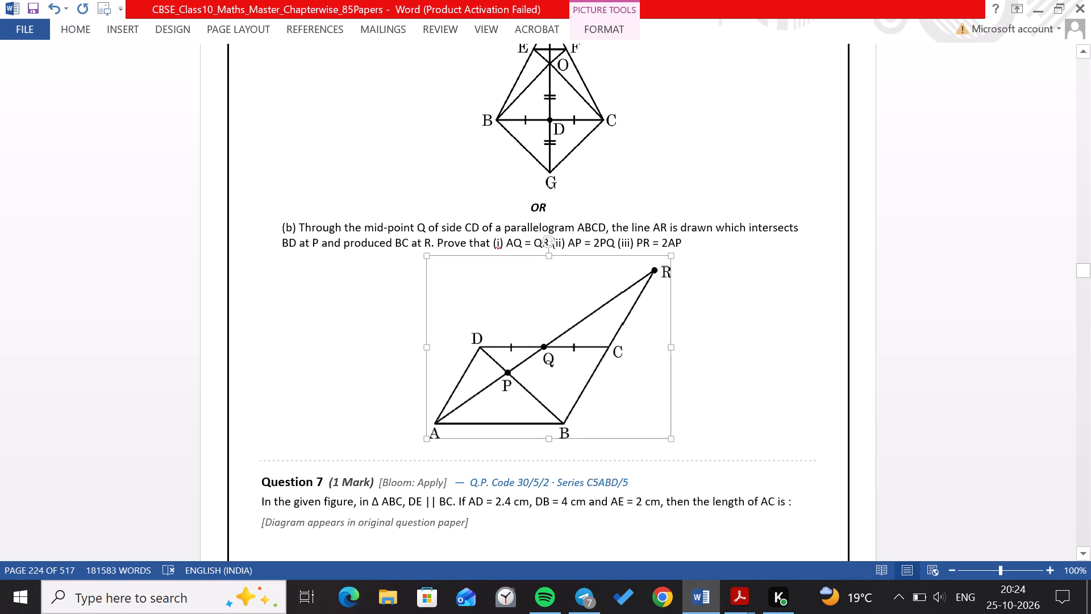
drag(630, 380, 594, 341)
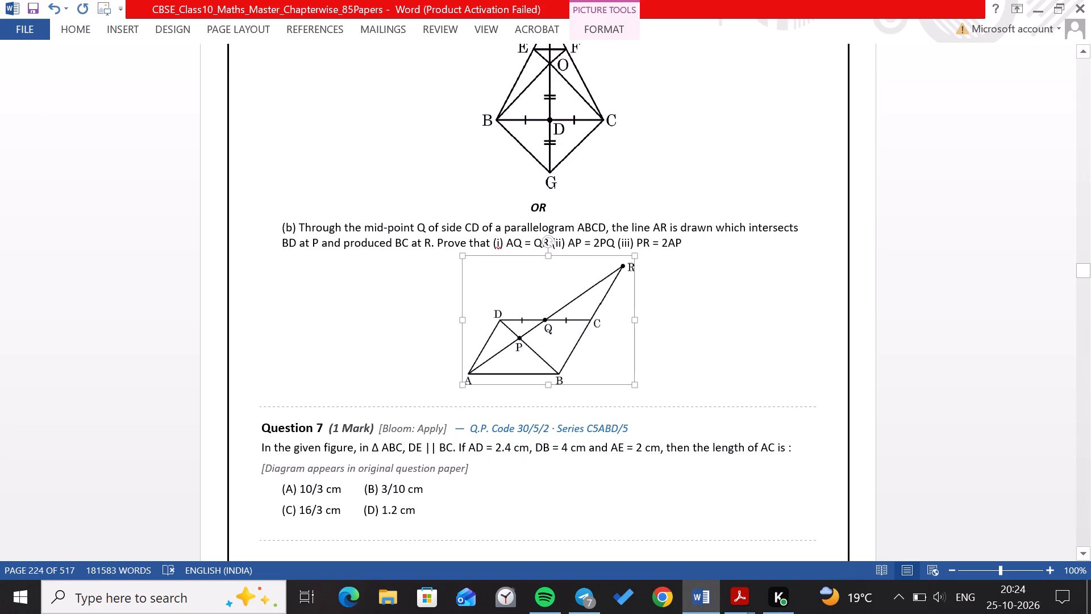
Put parts (i), (ii) and (iii) of Question 34(b) each on their own line below "Prove that".
click(493, 238)
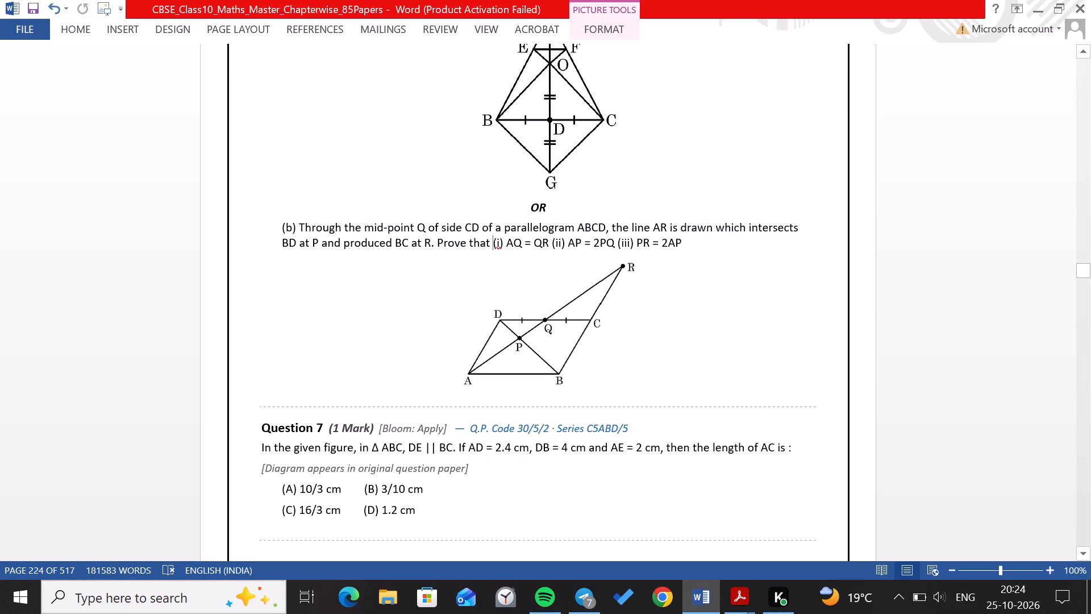
key(Return)
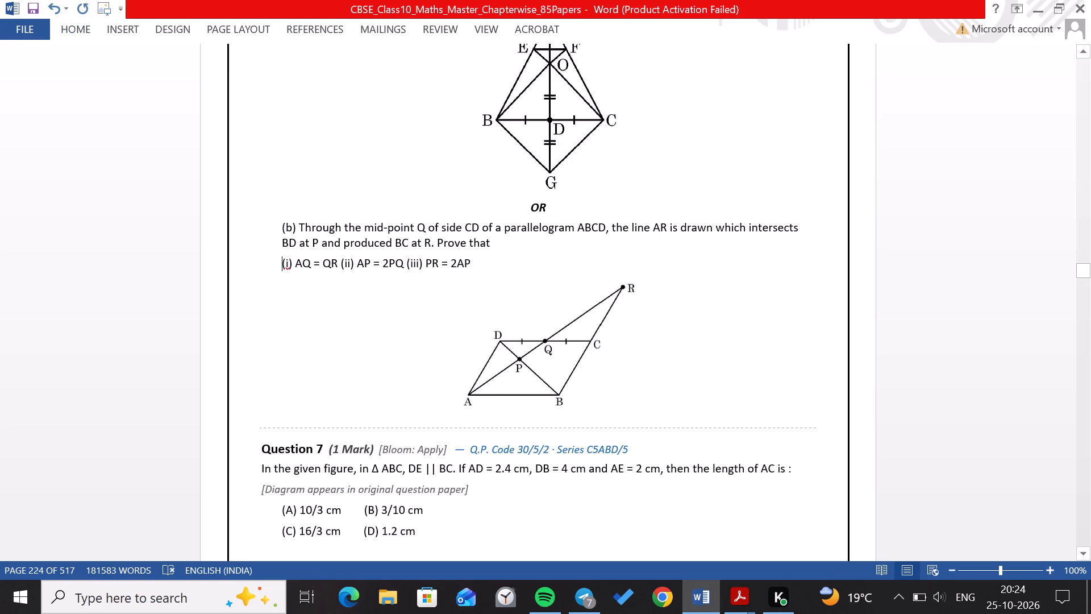
click(340, 258)
key(Return)
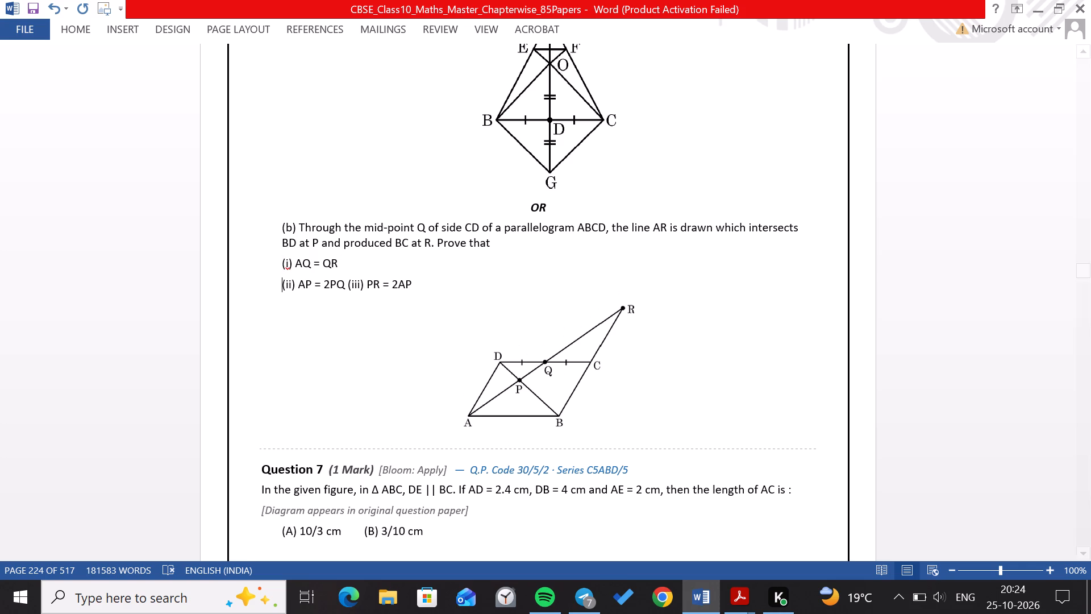
click(347, 284)
key(Return)
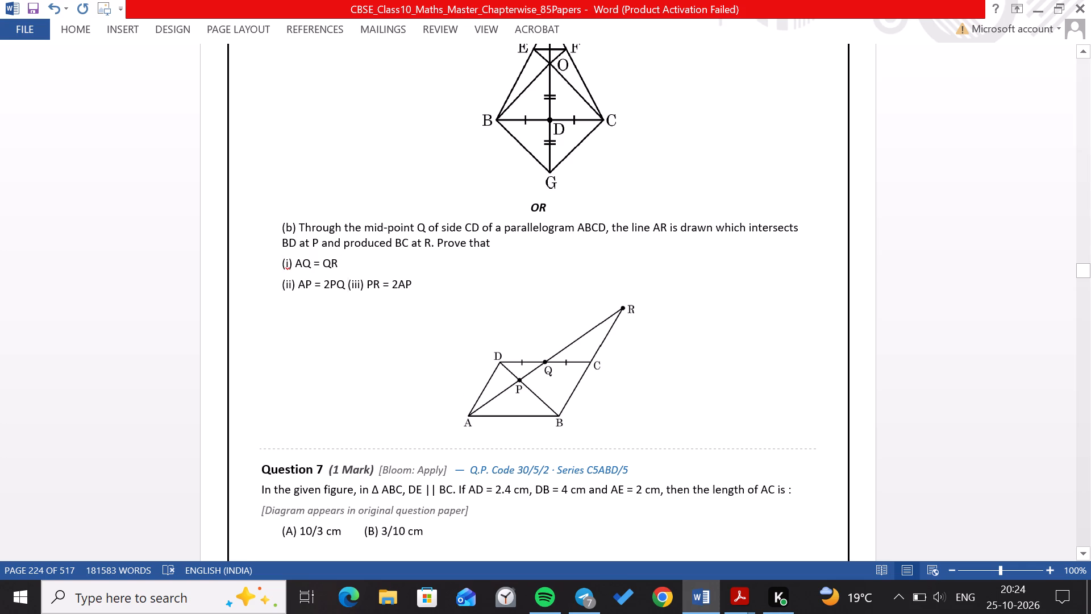
click(347, 284)
key(Return)
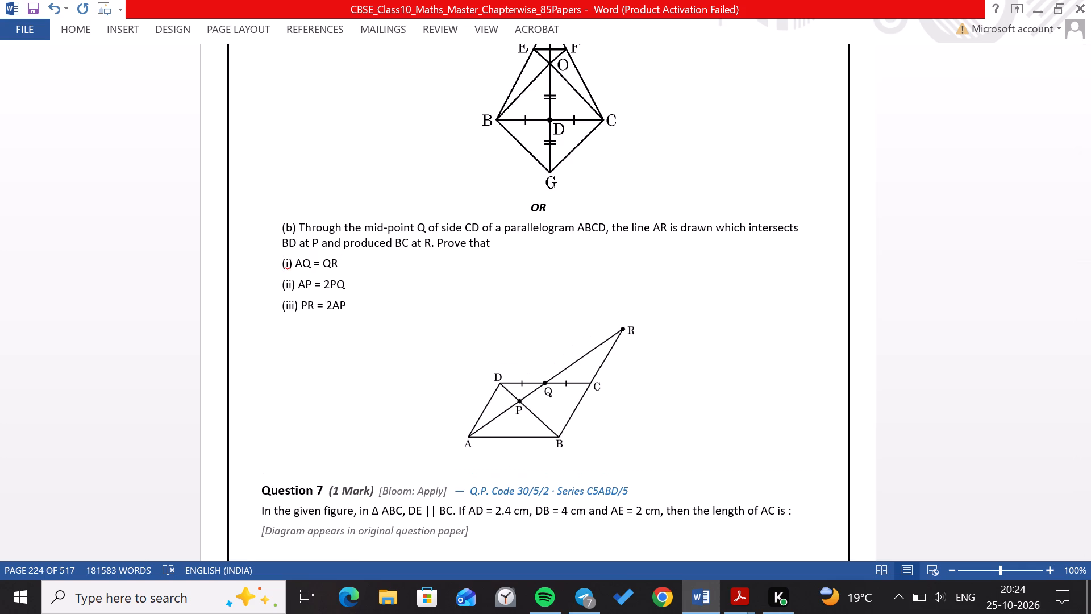
Look over the questions from Question 7 of Series C5ABD/5 onward for remaining diagram placeholders.
scroll(435, 381, down, 5)
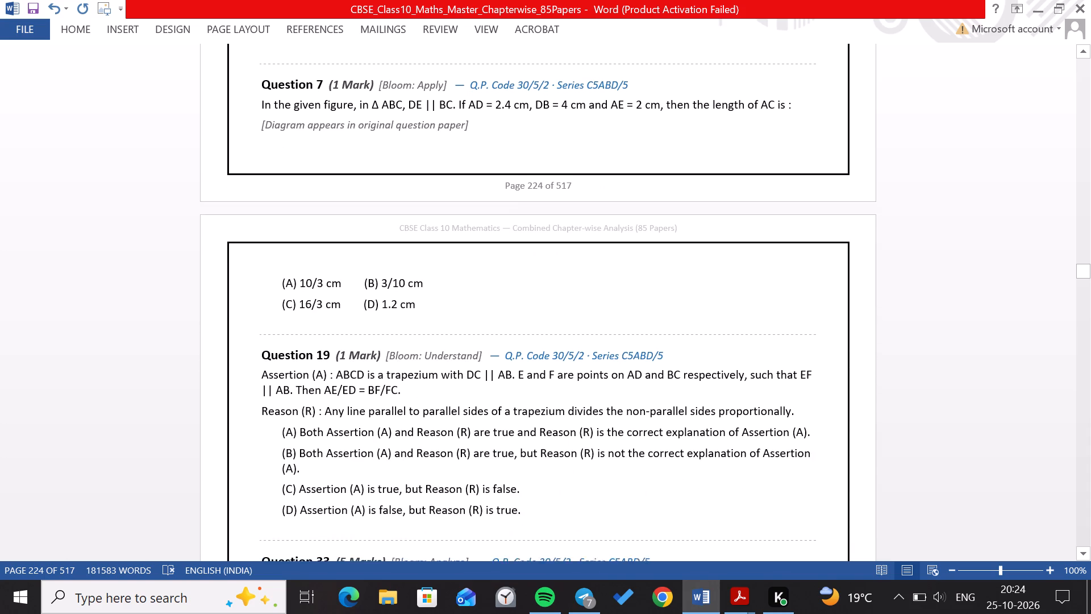
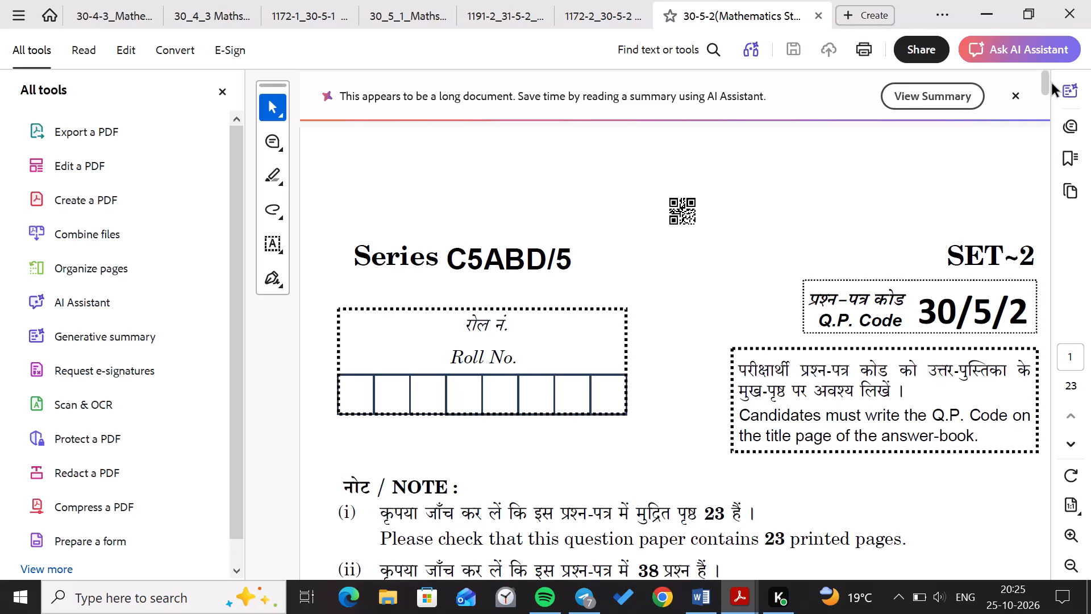
Capture Question 7's triangle ABC figure with DE parallel to BC from the 30/5/2 question paper PDF.
click(1043, 84)
click(1043, 84)
drag(1043, 84, 1030, 192)
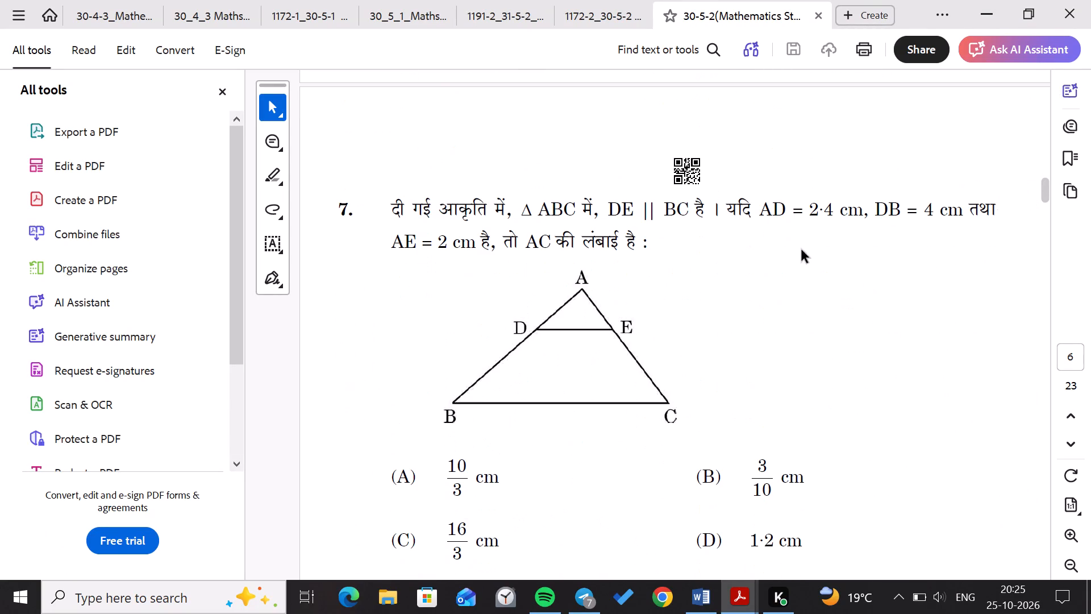
key(shift+super+s)
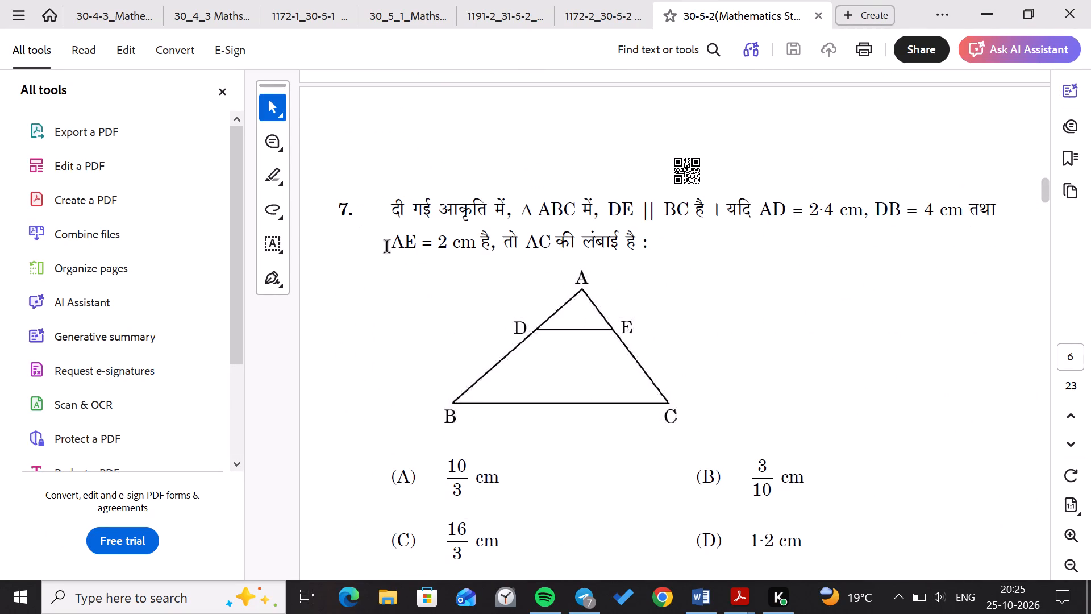
drag(432, 260, 654, 417)
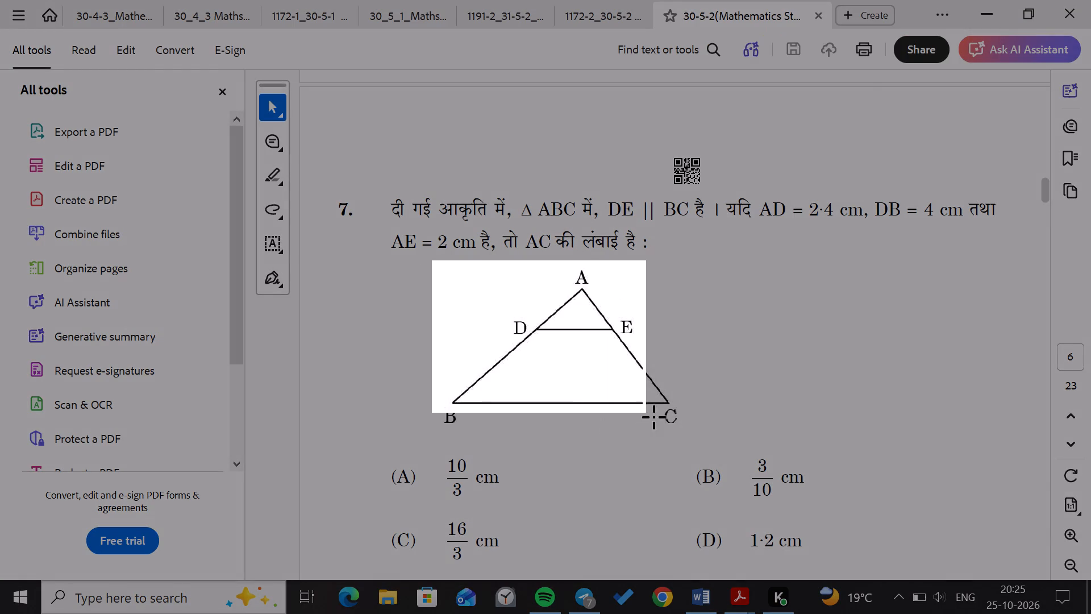
drag(654, 417, 689, 433)
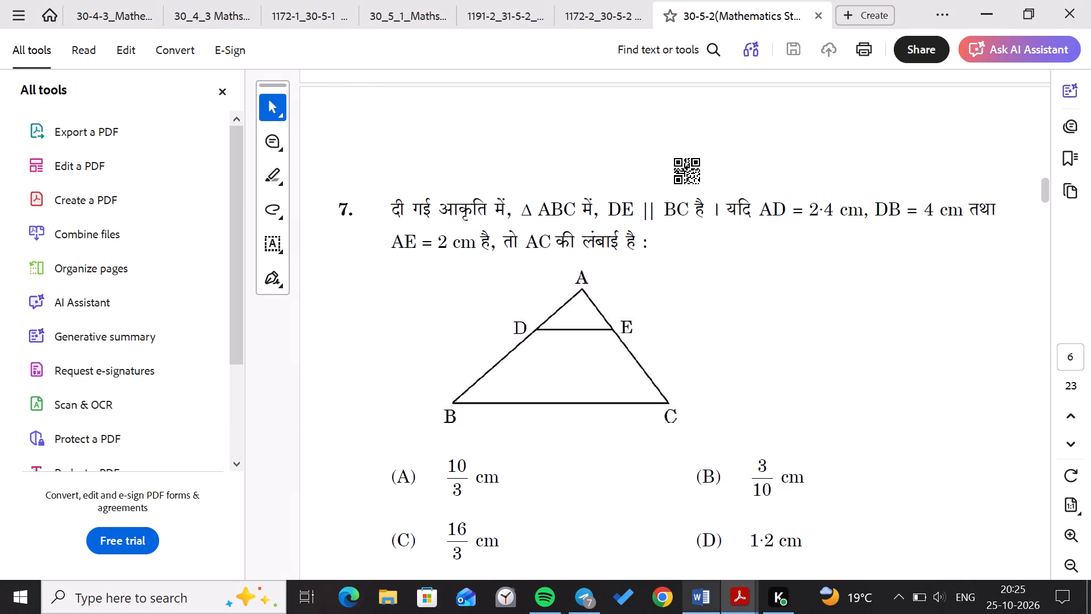
In the Word document, replace Question 7's "[Diagram appears in original question paper]" placeholder with the captured figure, on its own line above the options.
click(707, 608)
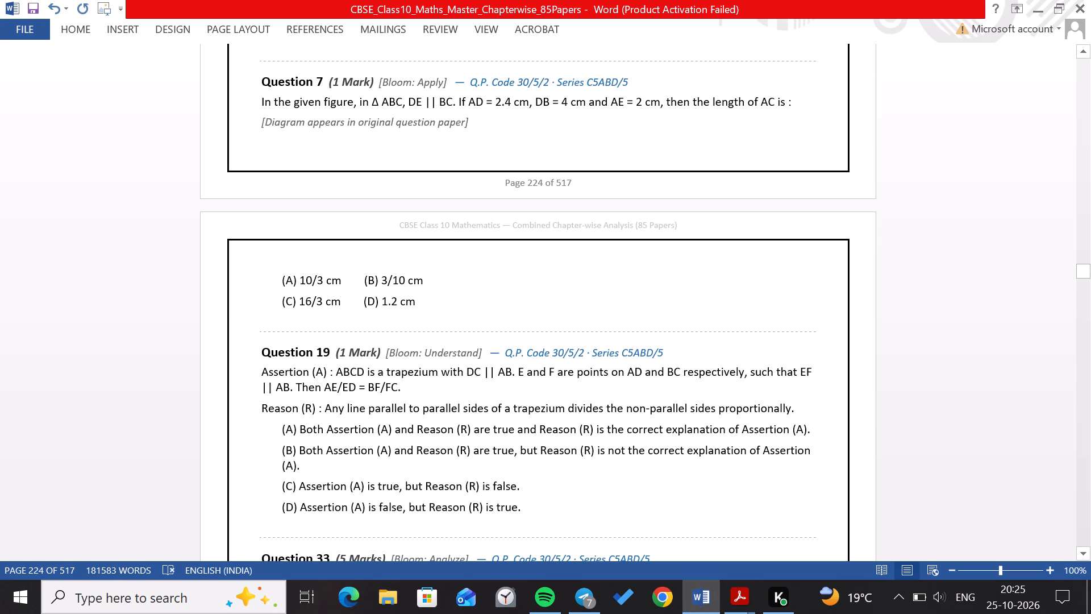
drag(264, 121, 462, 115)
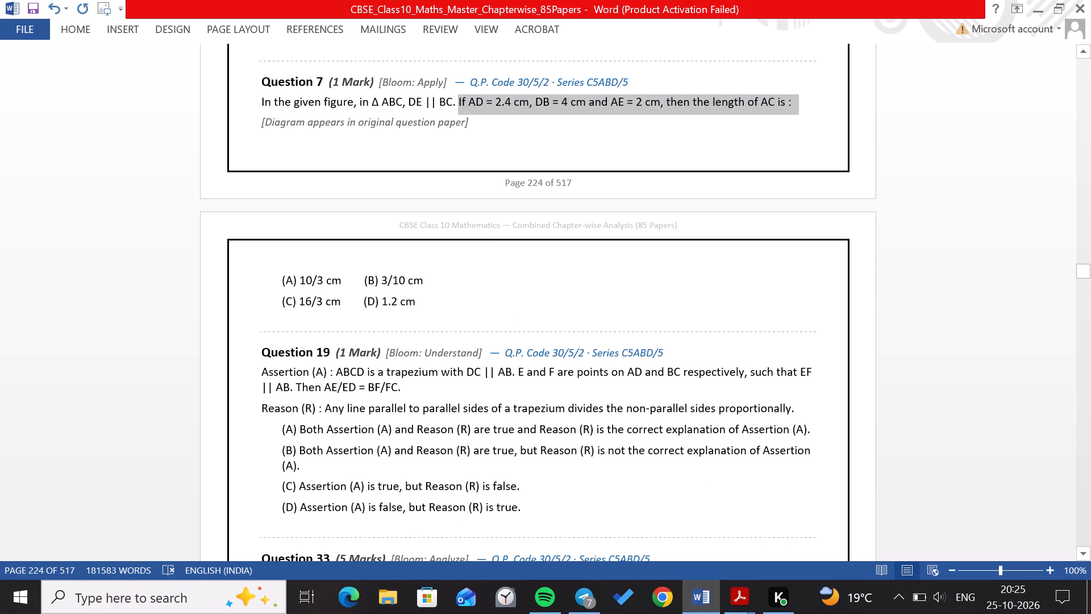
drag(462, 115, 477, 126)
key(BackSpace)
key(Return)
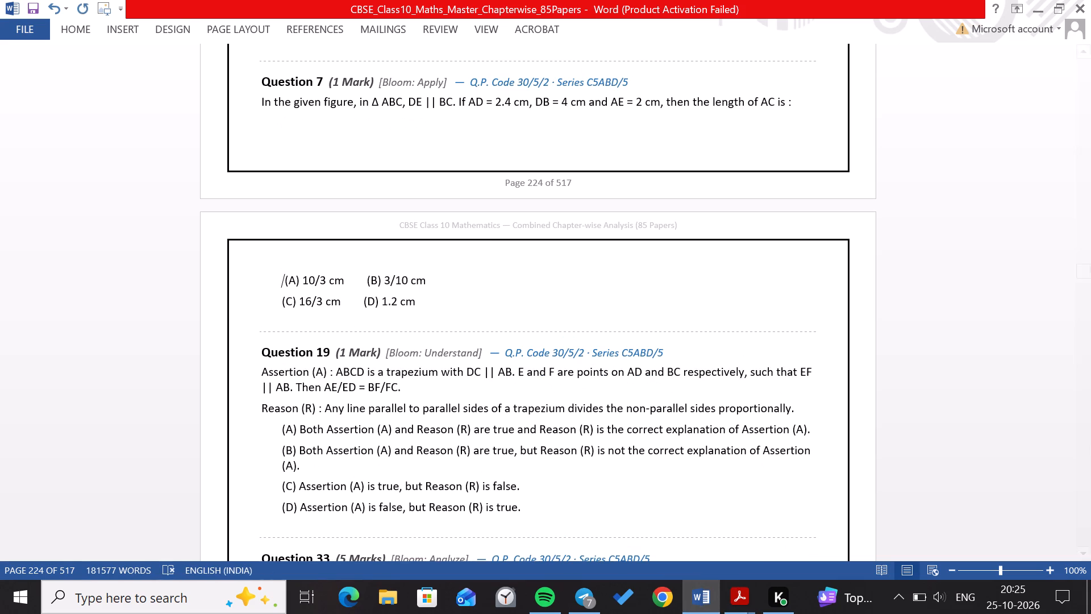
key(Up)
key(ctrl+v)
Centre Question 7's triangle figure on the page.
click(453, 314)
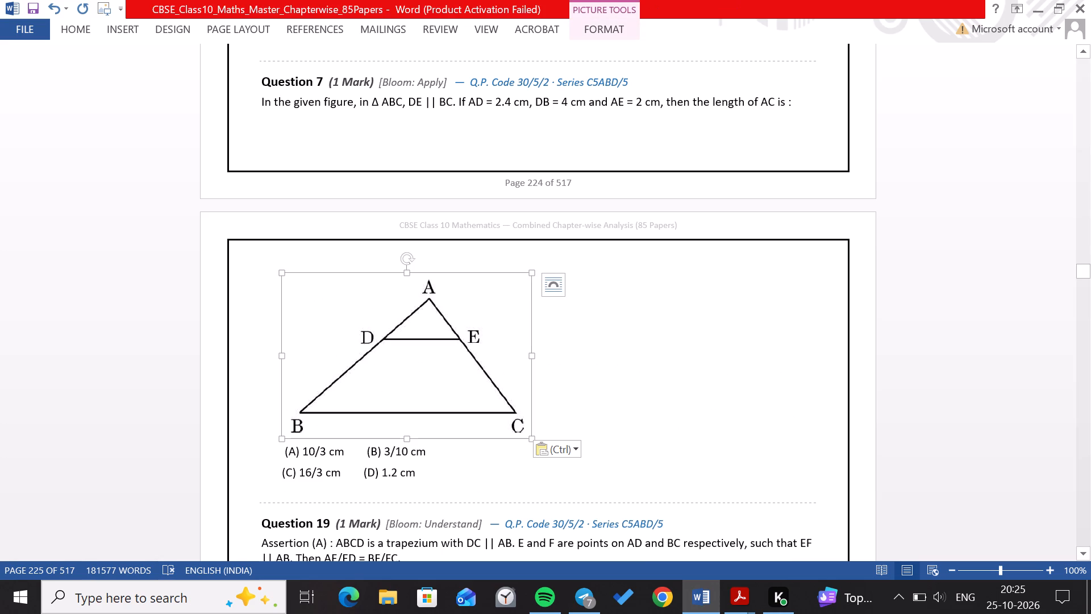
click(72, 28)
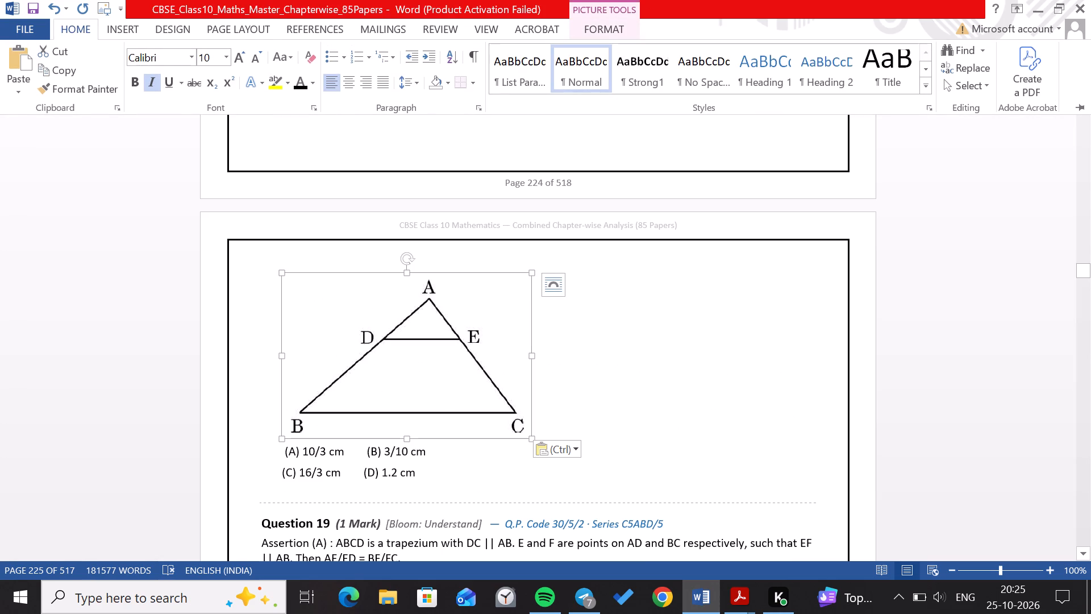
click(346, 81)
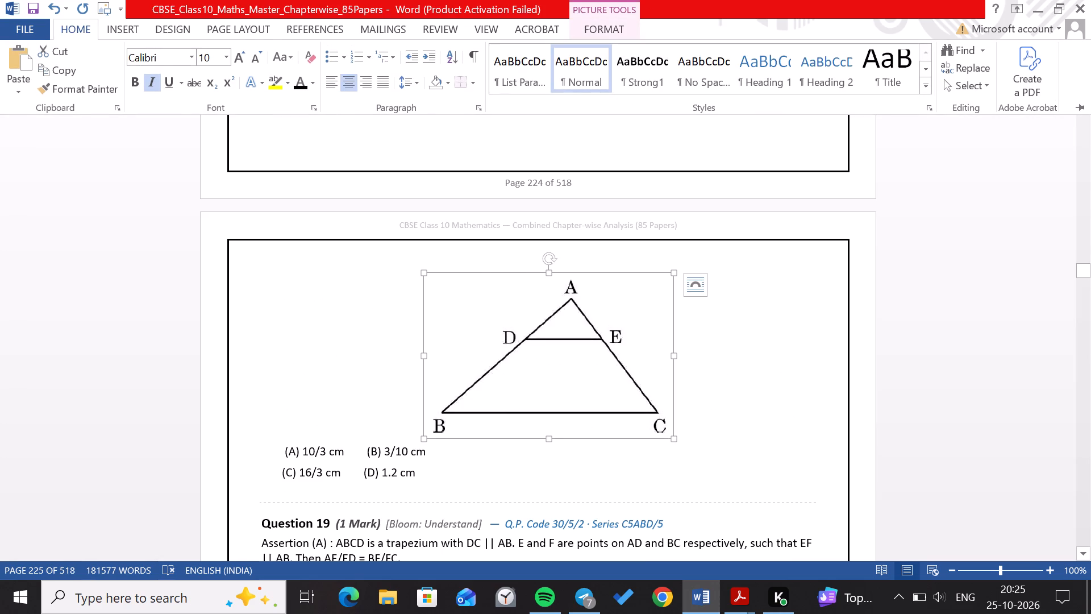
Shrink Question 7's triangle figure proportionally to about 66 percent of its pasted size.
click(674, 437)
click(674, 437)
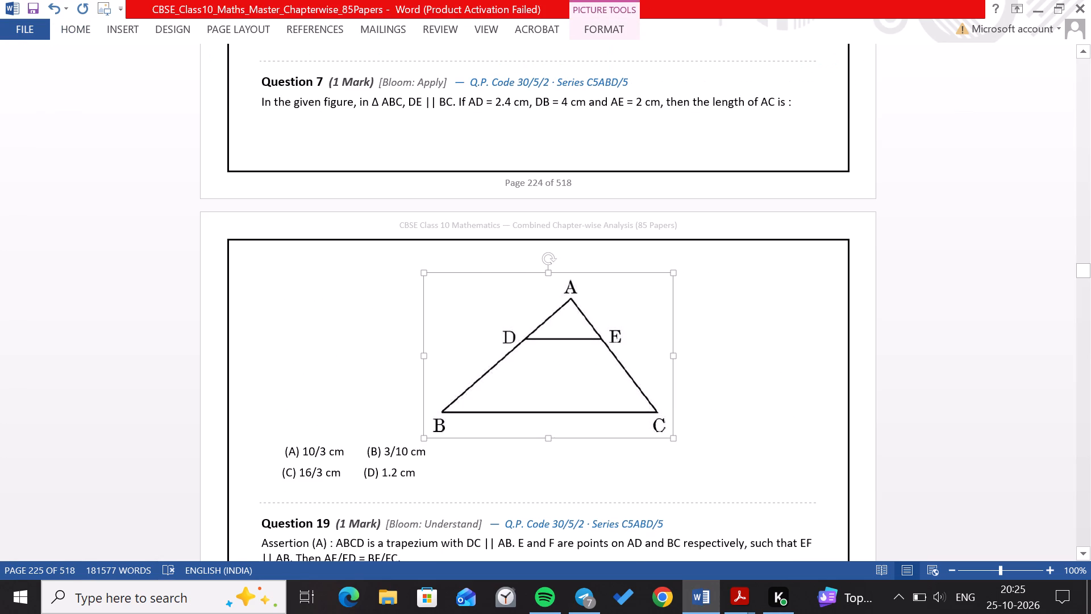
drag(672, 437, 587, 320)
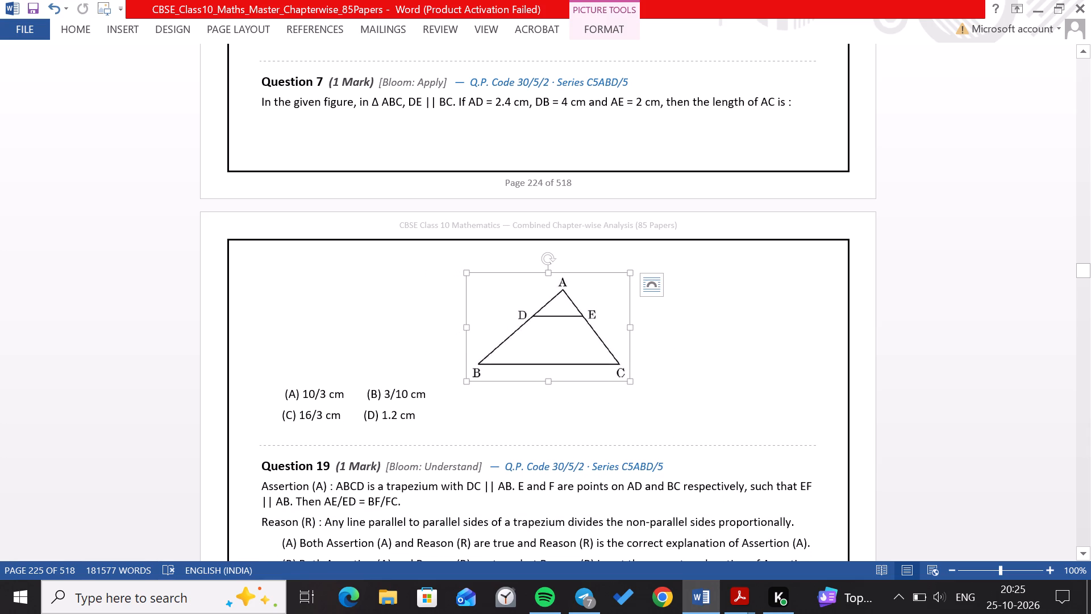
Remove the indent from Question 7's first option row and space (B) 3/10 cm out to begin roughly below the figure's vertex B.
click(285, 394)
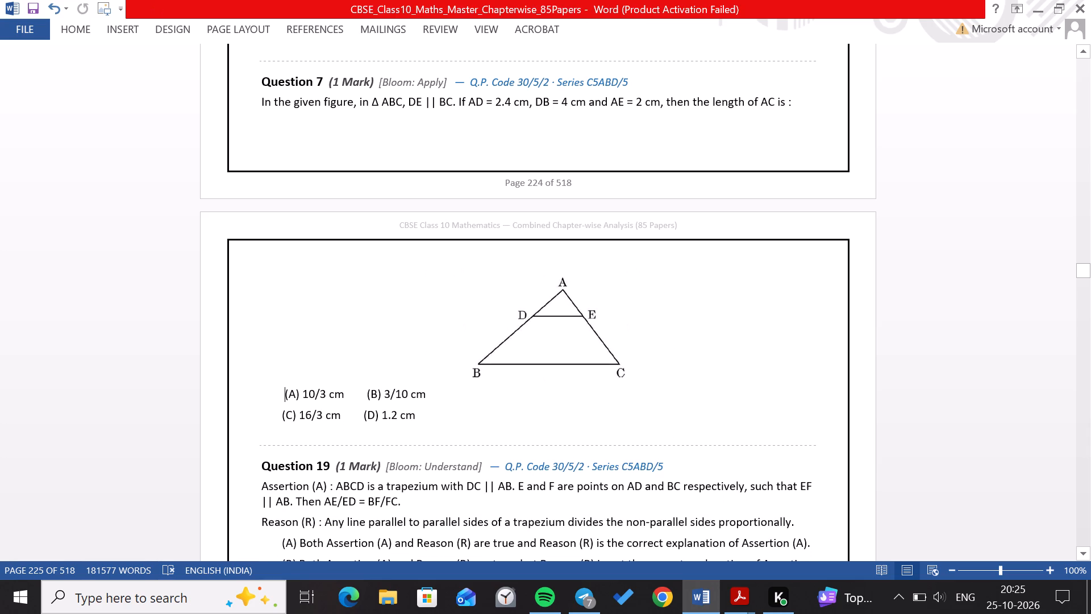
key(BackSpace)
key(BackSpace)
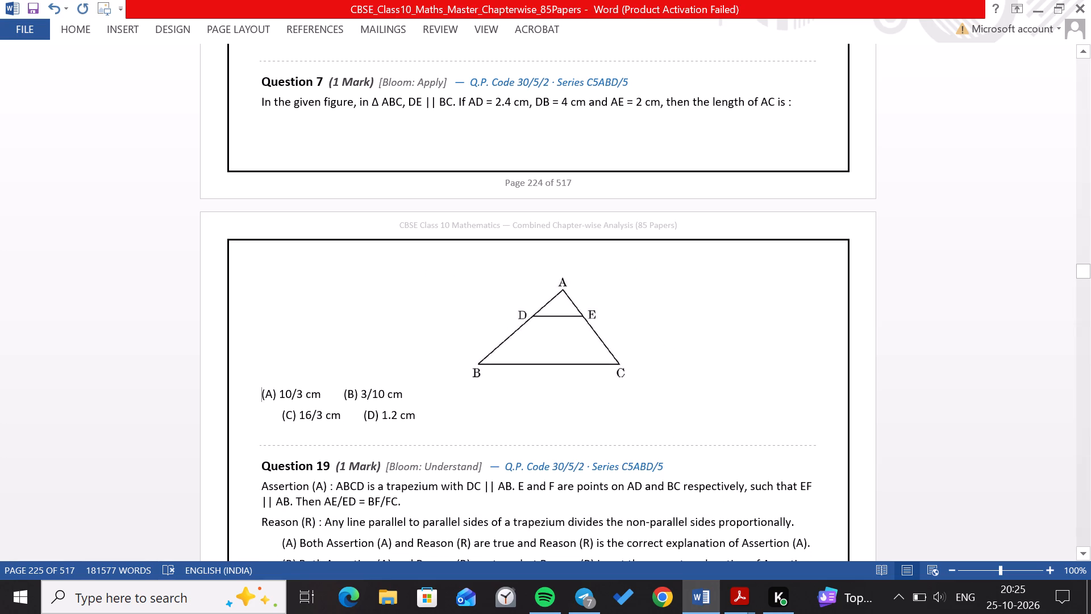
click(343, 399)
key(space)
key(space)
key(space)
key(space)
key(space)
key(space)
key(space)
key(space)
key(space)
key(space)
key(space)
key(space)
key(space)
key(space)
key(space)
key(space)
key(space)
key(space)
key(space)
key(space)
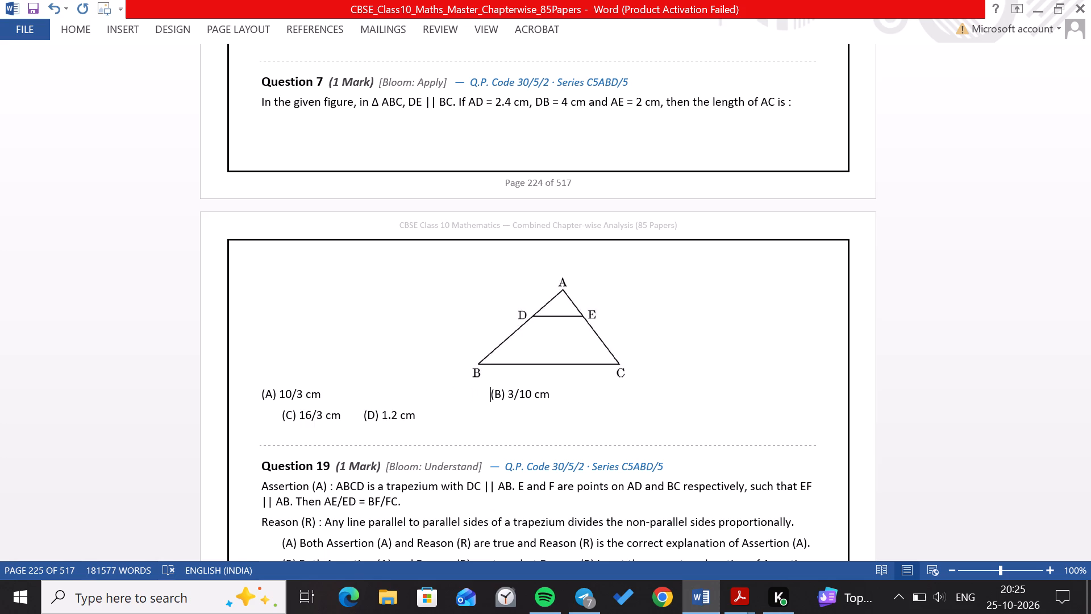
key(BackSpace)
key(BackSpace)
key(BackSpace)
key(BackSpace)
key(BackSpace)
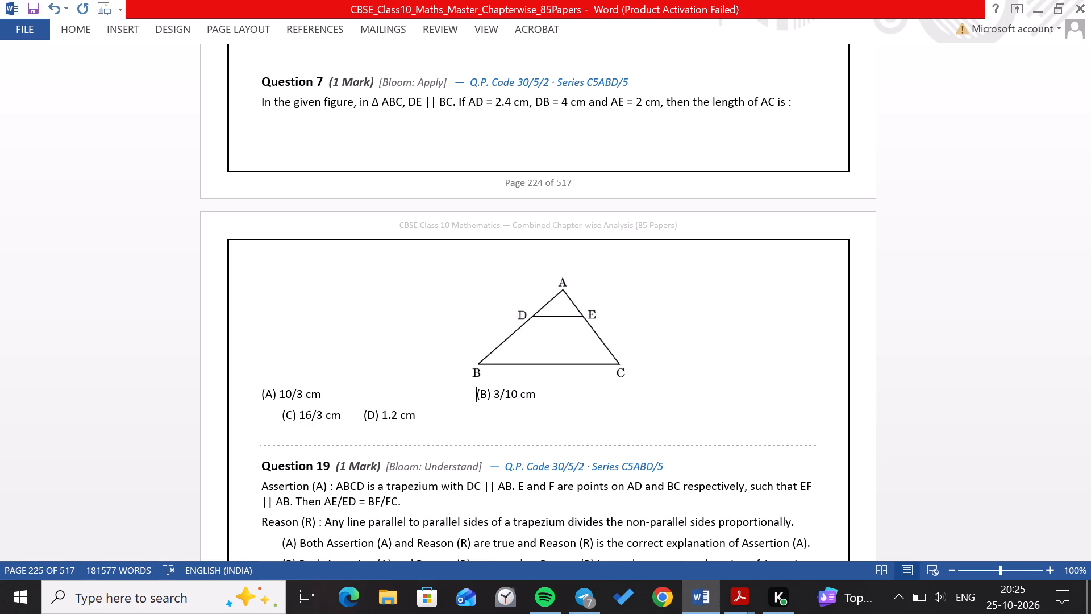
key(BackSpace)
key(BackSpace)
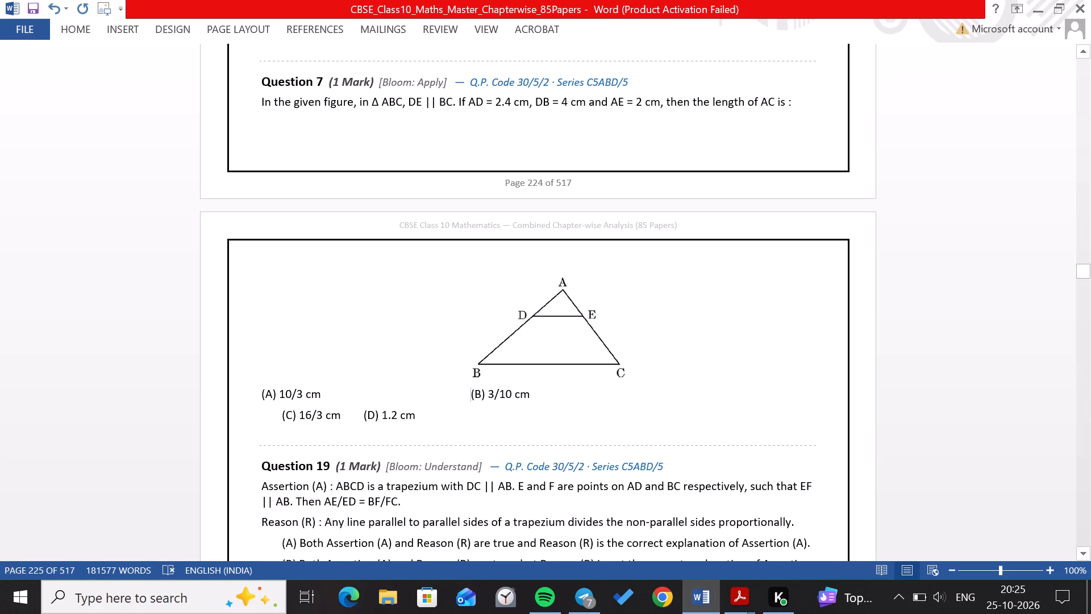
Remove the indent from Question 7's second option row and space (D) 1.2 cm out to line up under option (B).
click(280, 413)
key(BackSpace)
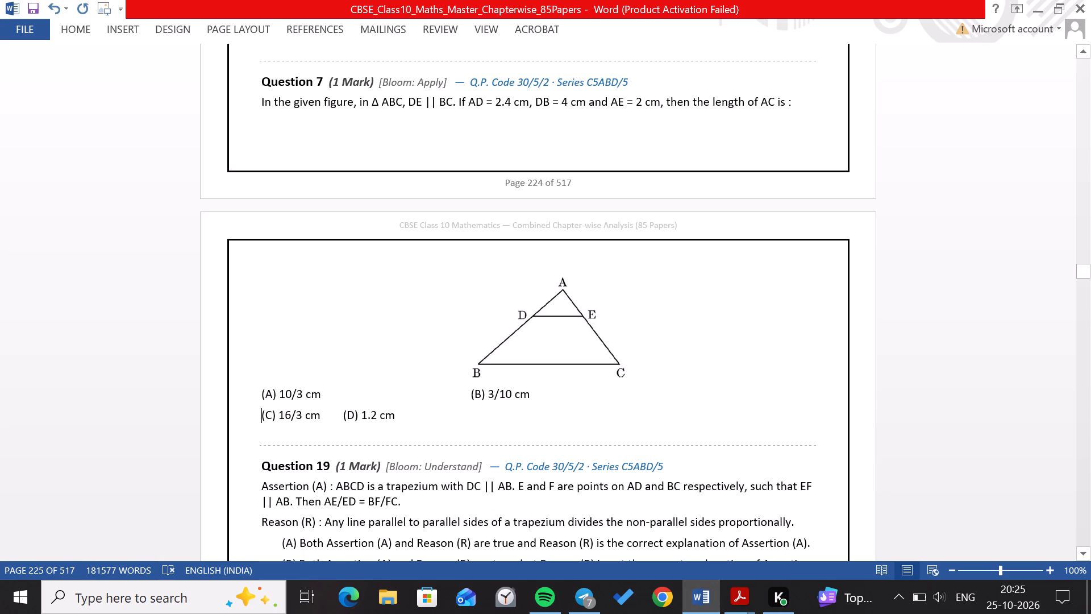
click(343, 419)
key(space)
key(space)
key(space)
key(space)
key(space)
key(space)
key(space)
key(space)
key(space)
key(space)
key(space)
key(space)
key(space)
key(space)
key(space)
key(space)
key(space)
key(space)
key(space)
key(space)
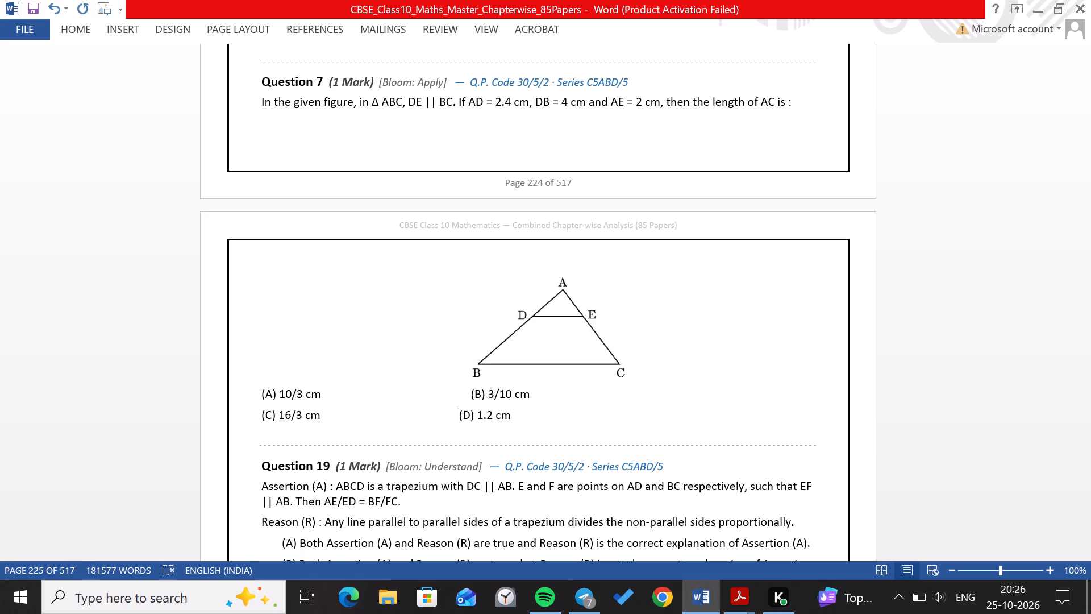
Remove the left indent from options (A), (B), (C) and (D) of Question 19 so they align with the question text.
scroll(343, 419, down, 4)
scroll(343, 419, up, 1)
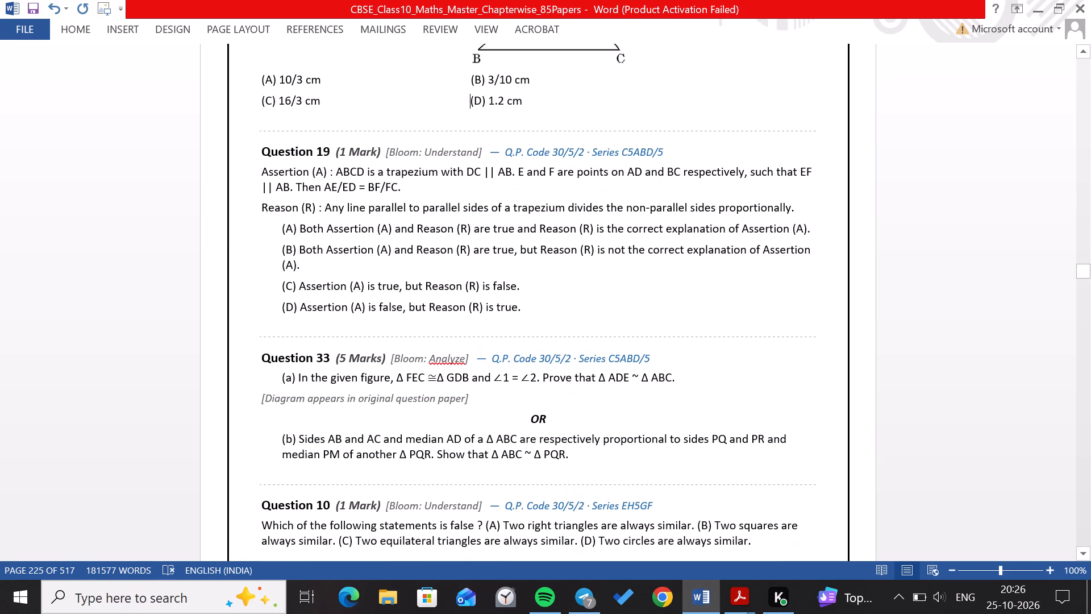
click(282, 228)
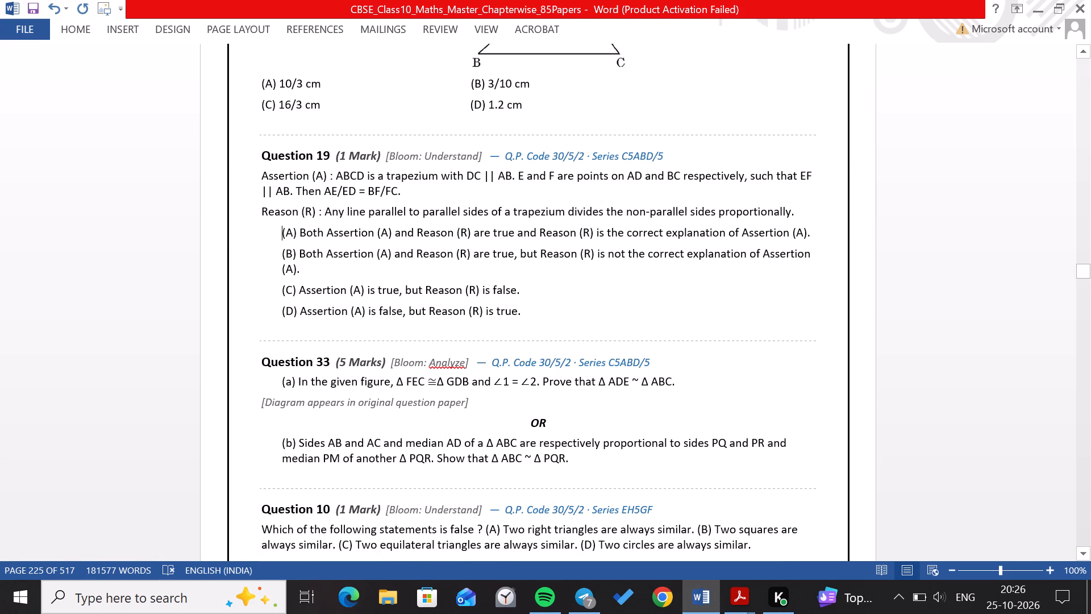
key(BackSpace)
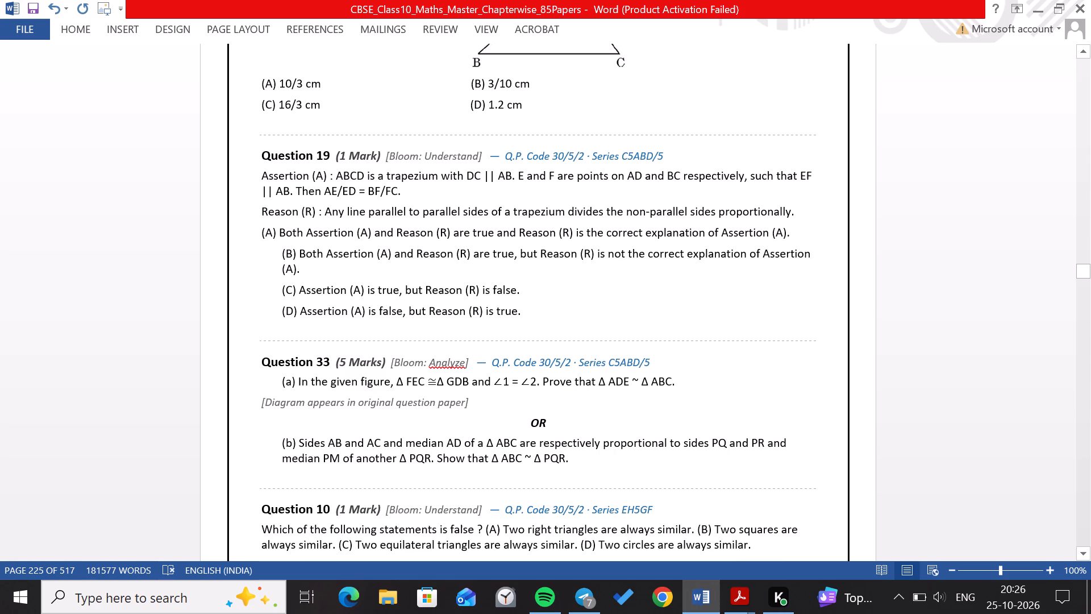
click(281, 255)
key(BackSpace)
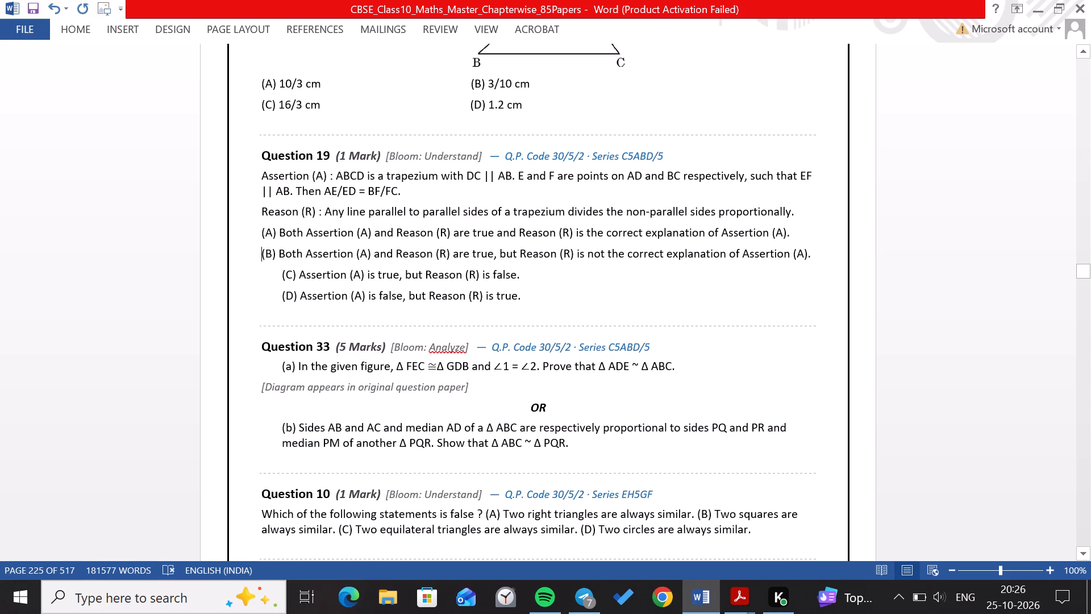
click(281, 275)
key(BackSpace)
click(284, 302)
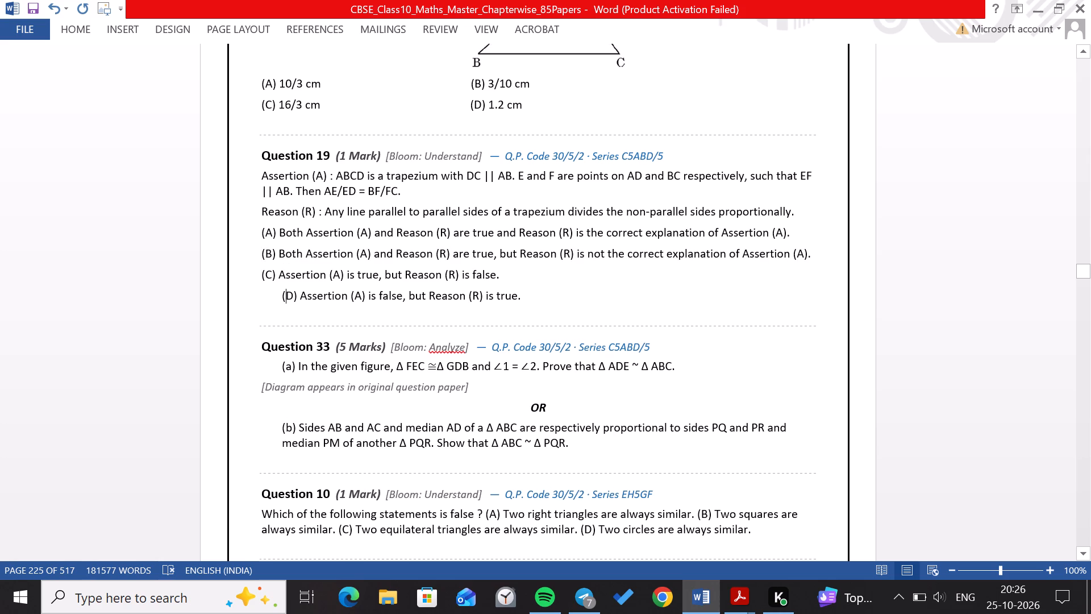
click(282, 302)
key(BackSpace)
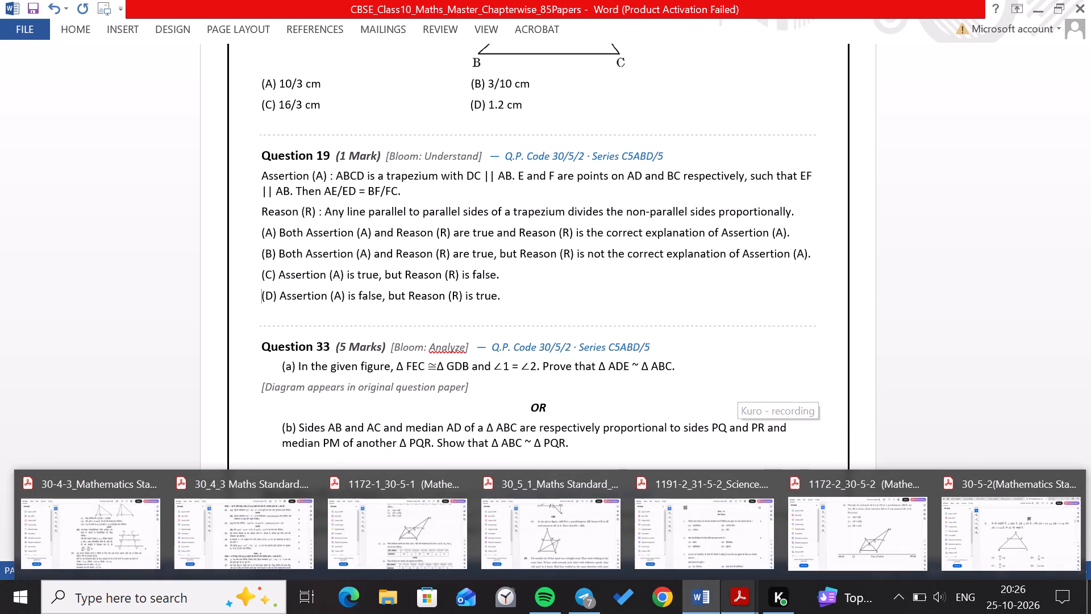
Capture Question 33(a)'s triangle figure, including points F and G, from the English page of the 30/5/2 question paper PDF.
click(956, 549)
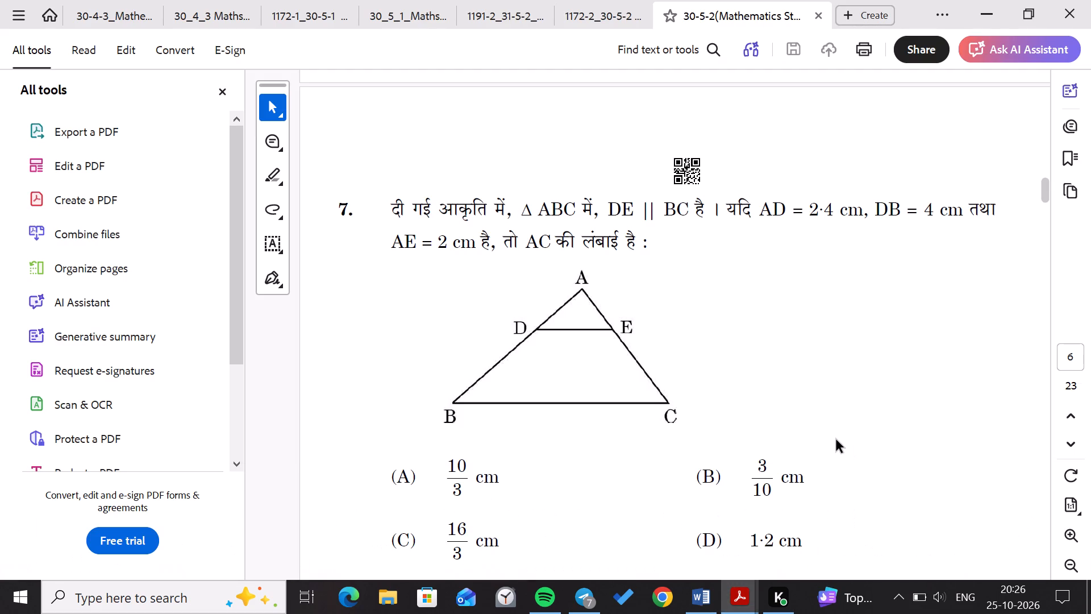
scroll(836, 440, down, 20)
scroll(836, 440, down, 18)
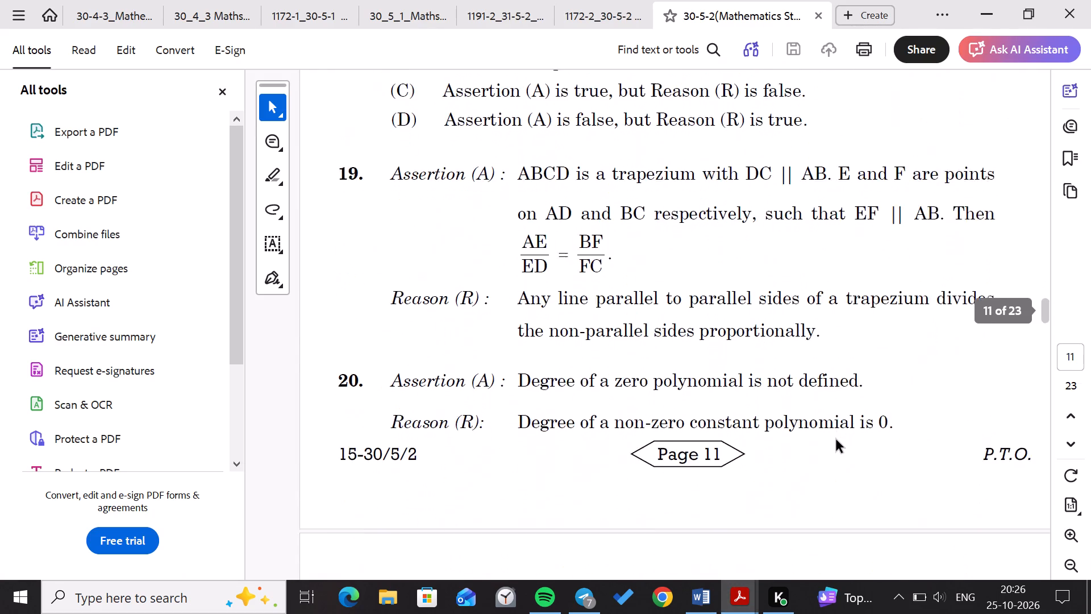
scroll(836, 440, down, 20)
scroll(836, 440, down, 2)
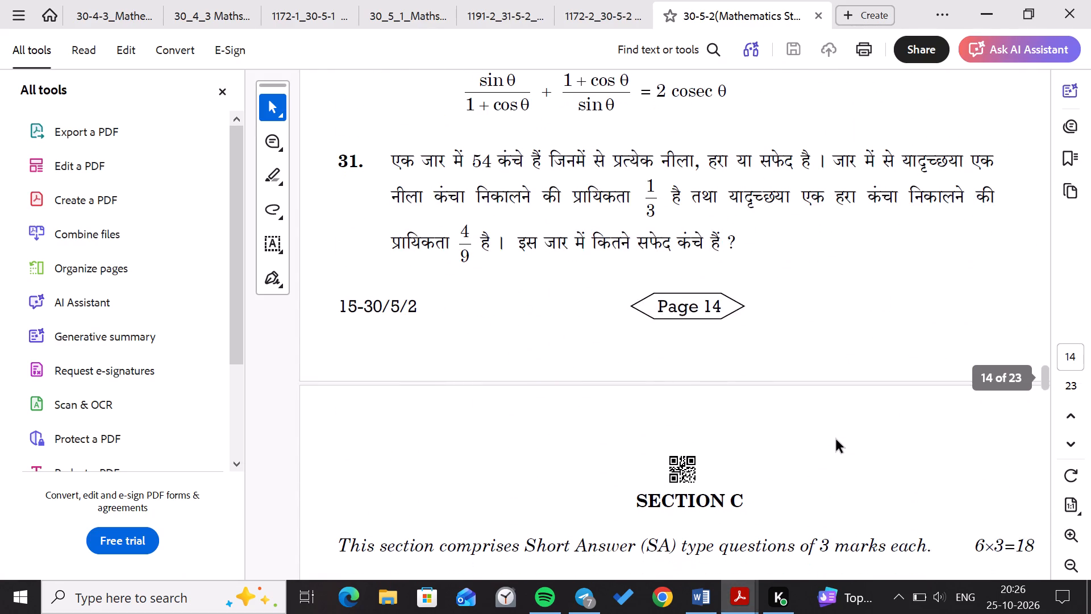
scroll(836, 440, down, 14)
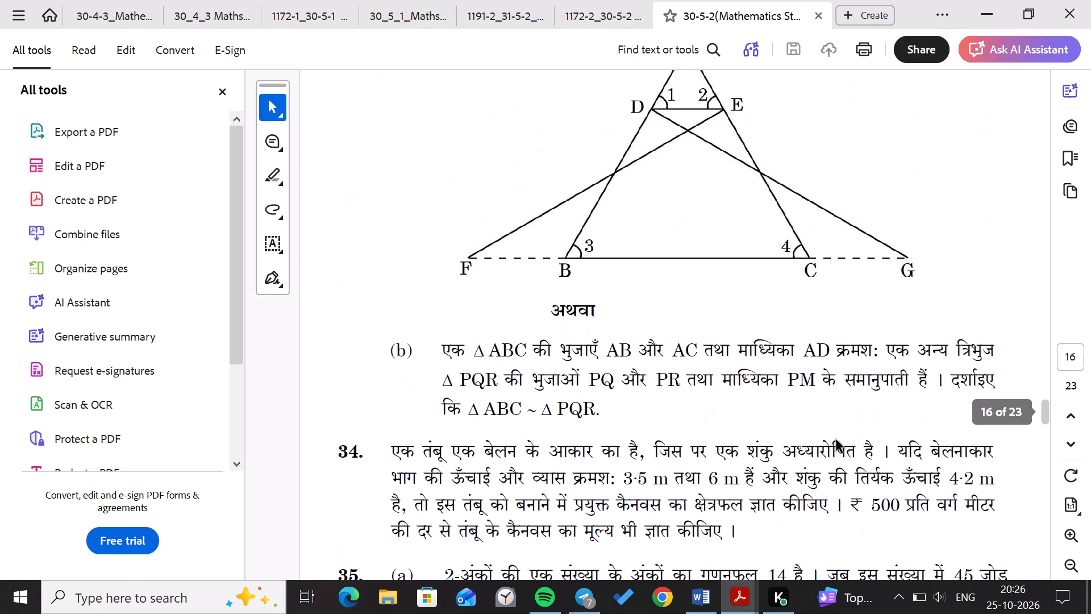
scroll(836, 440, down, 3)
scroll(836, 440, up, 8)
scroll(836, 440, down, 6)
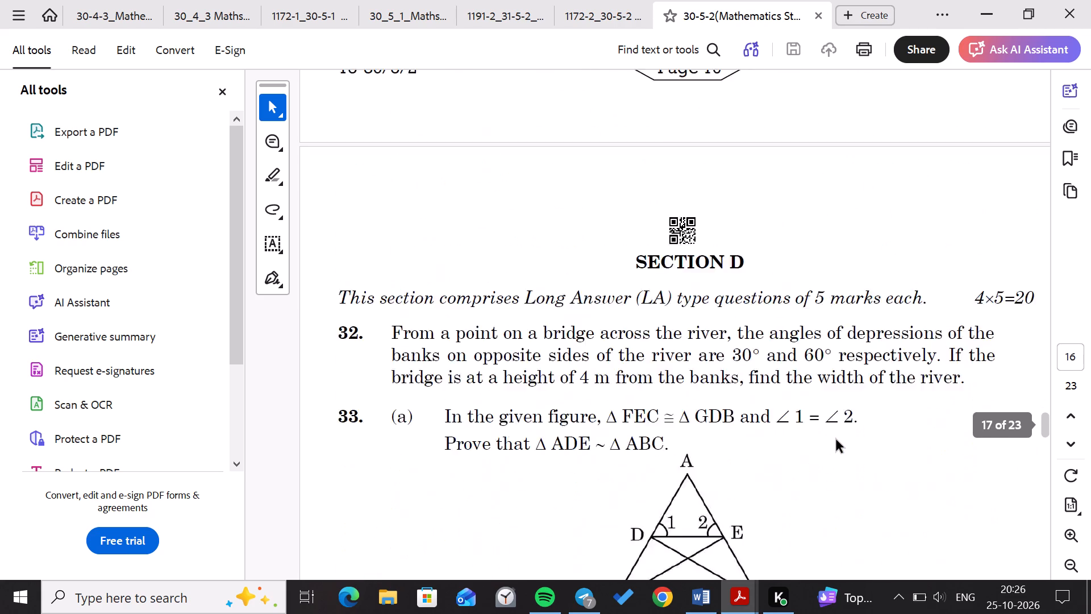
scroll(836, 440, down, 3)
scroll(836, 440, up, 3)
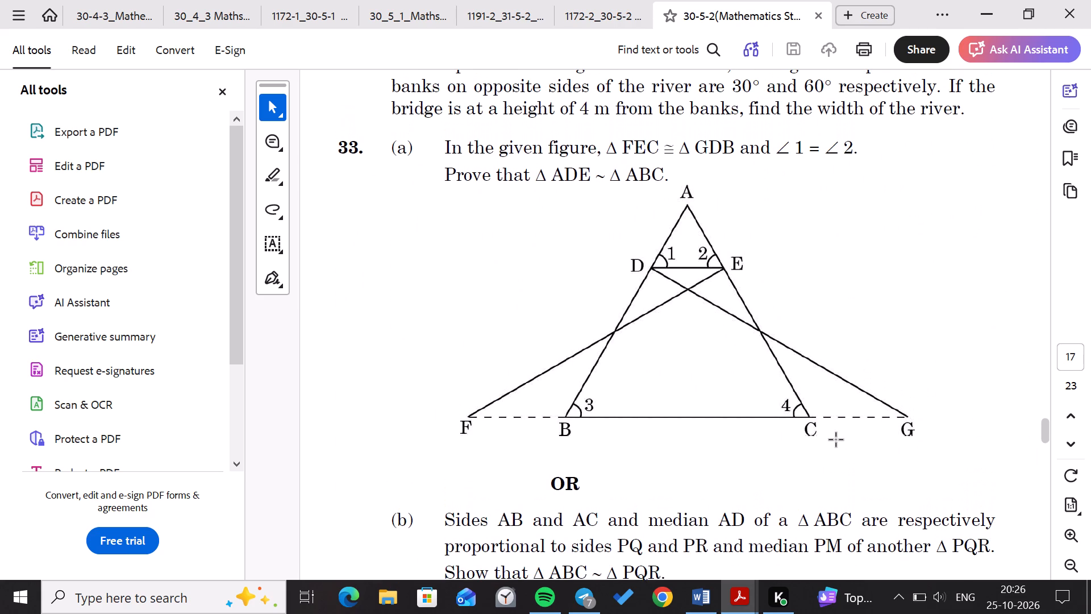
key(shift+super+s)
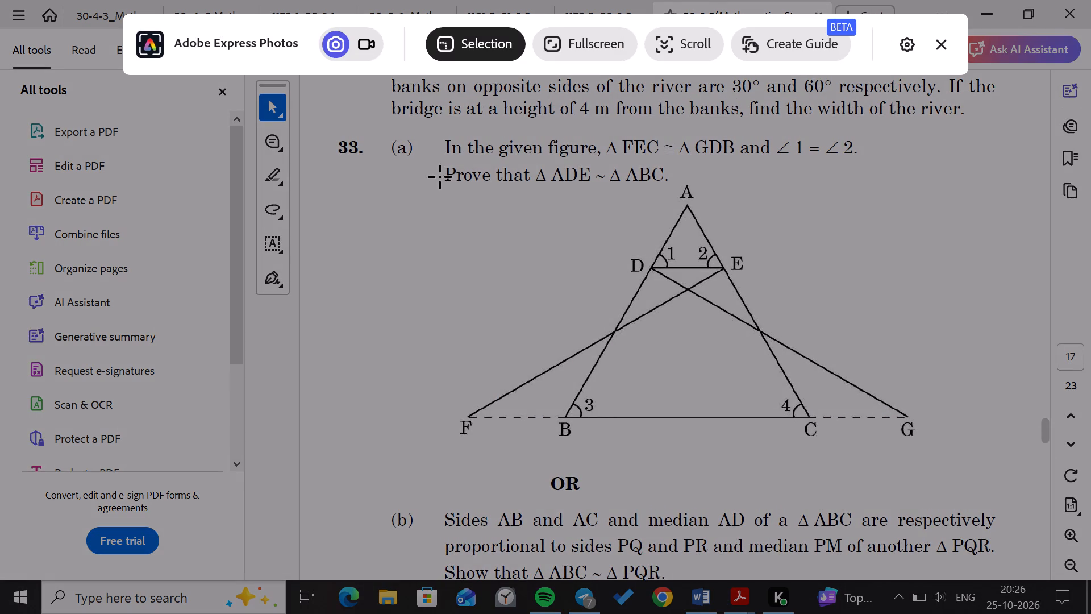
drag(440, 183, 822, 445)
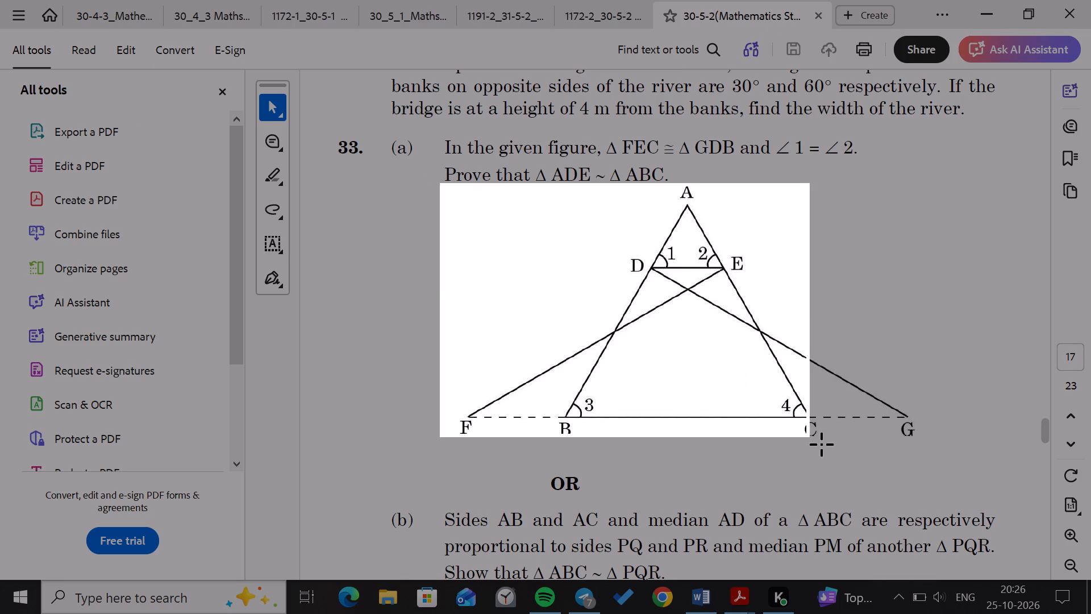
drag(822, 445, 929, 459)
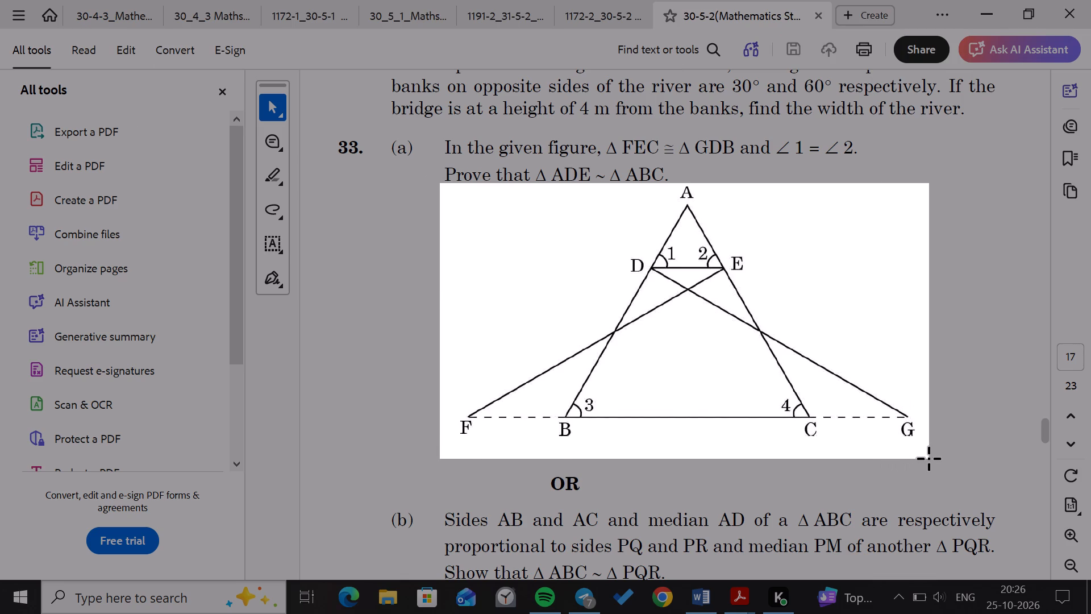
Replace the diagram placeholder under Question 33(a) in the Word document with the captured triangle figure.
click(694, 613)
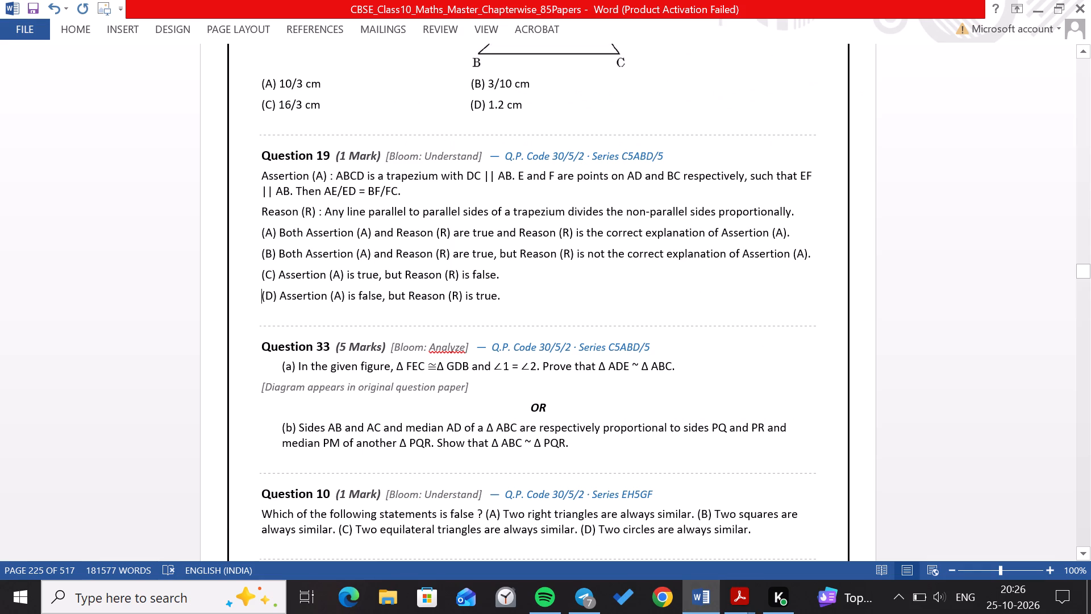
double_click(263, 385)
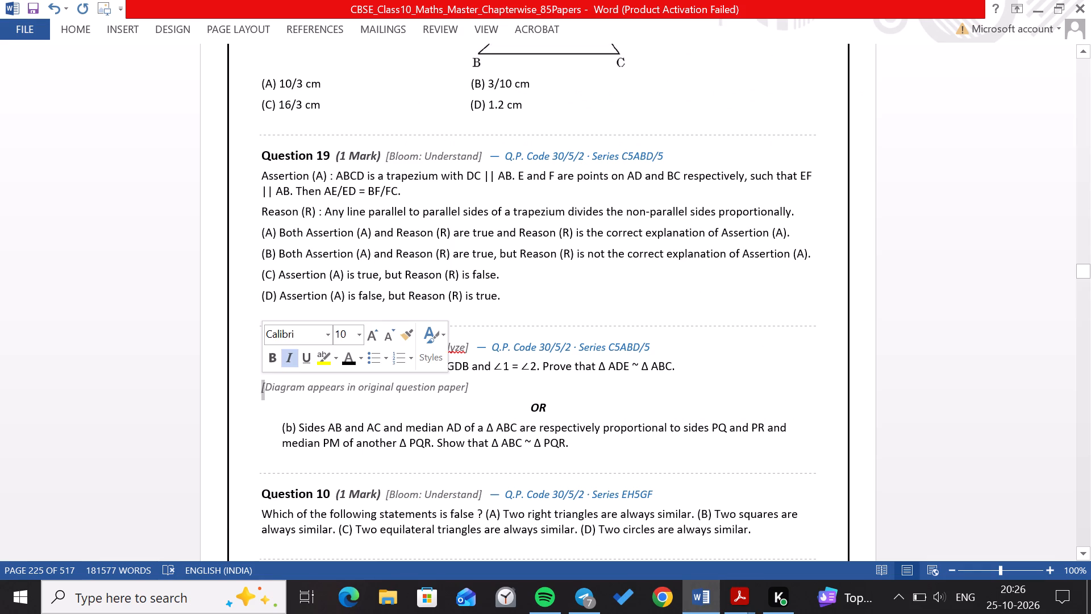
double_click(261, 387)
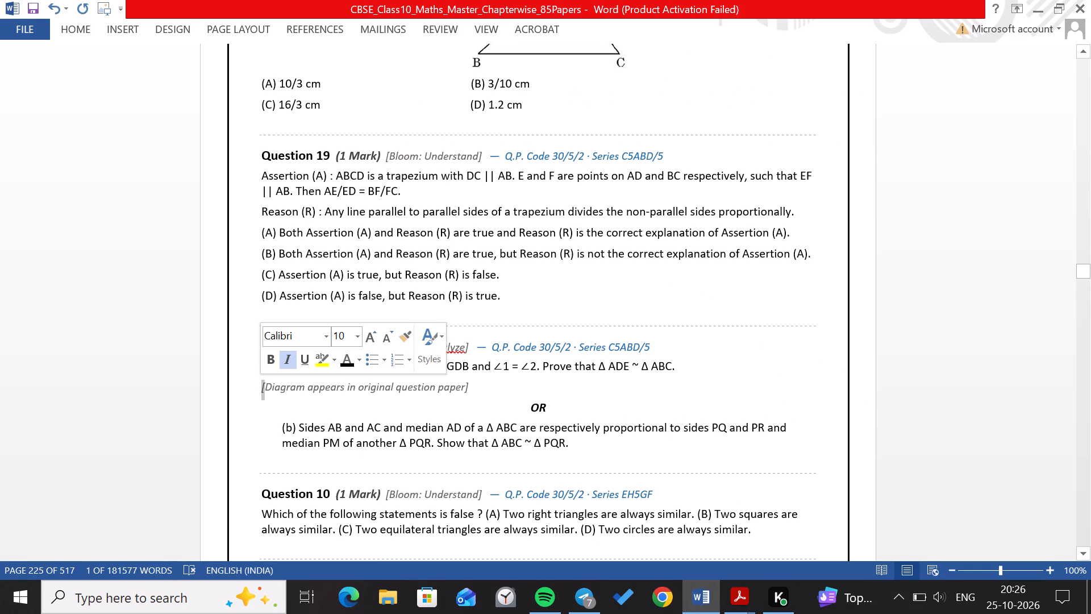
click(261, 387)
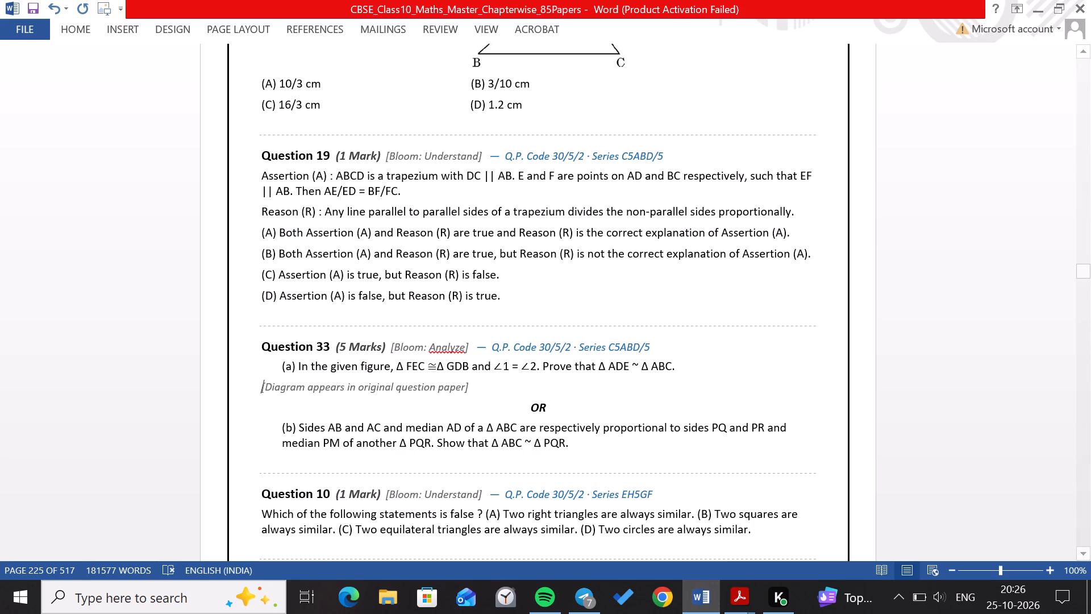
drag(261, 387, 467, 389)
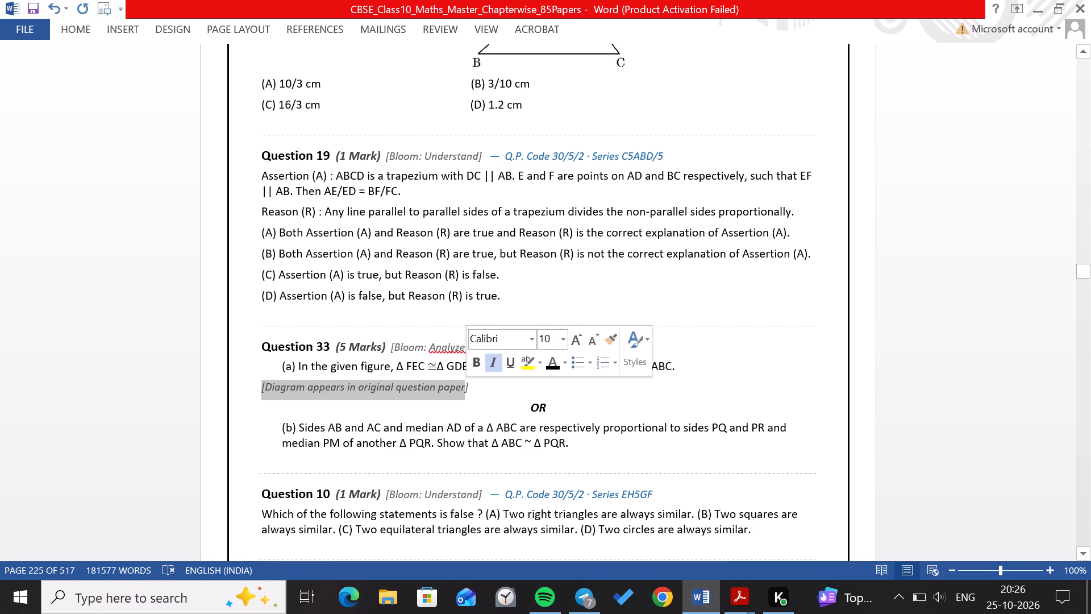
key(BackSpace)
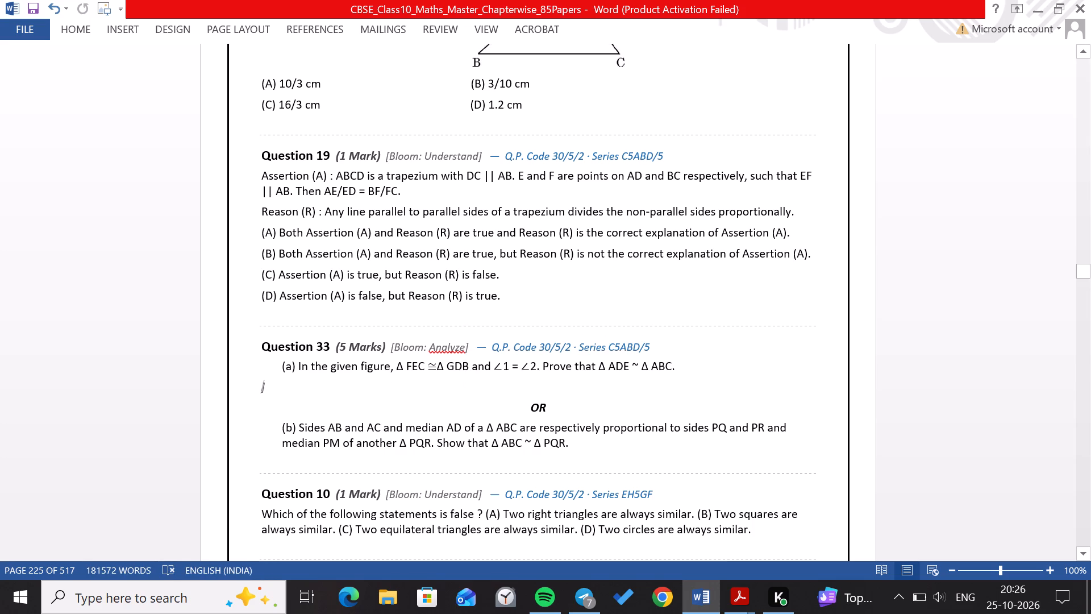
click(455, 400)
key(BackSpace)
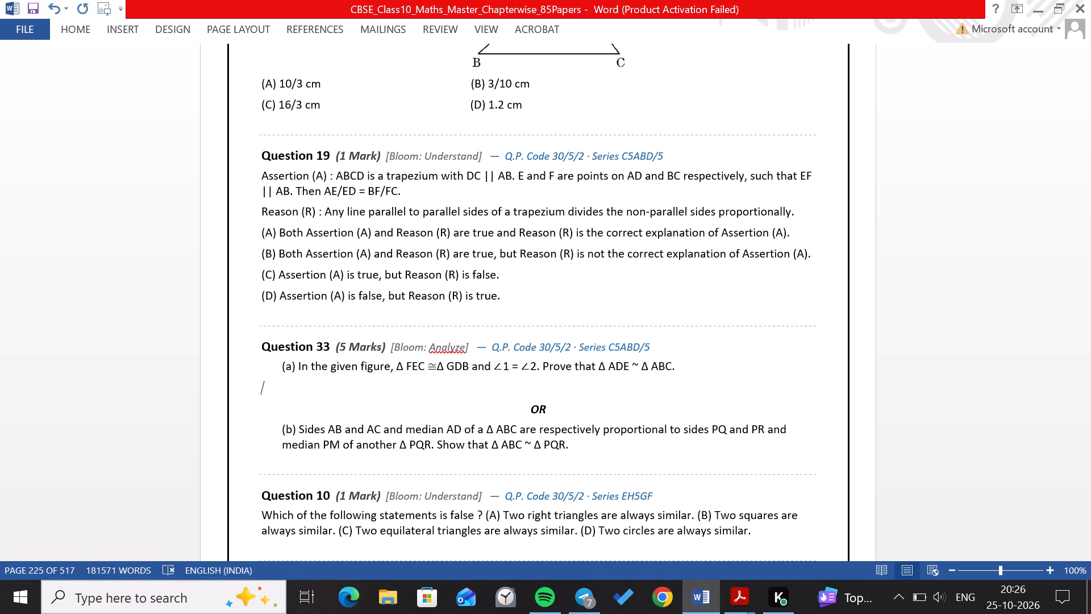
key(ctrl+v)
Shrink Question 33(a)'s figure to a little under half its pasted width and centre it above the OR line.
click(533, 429)
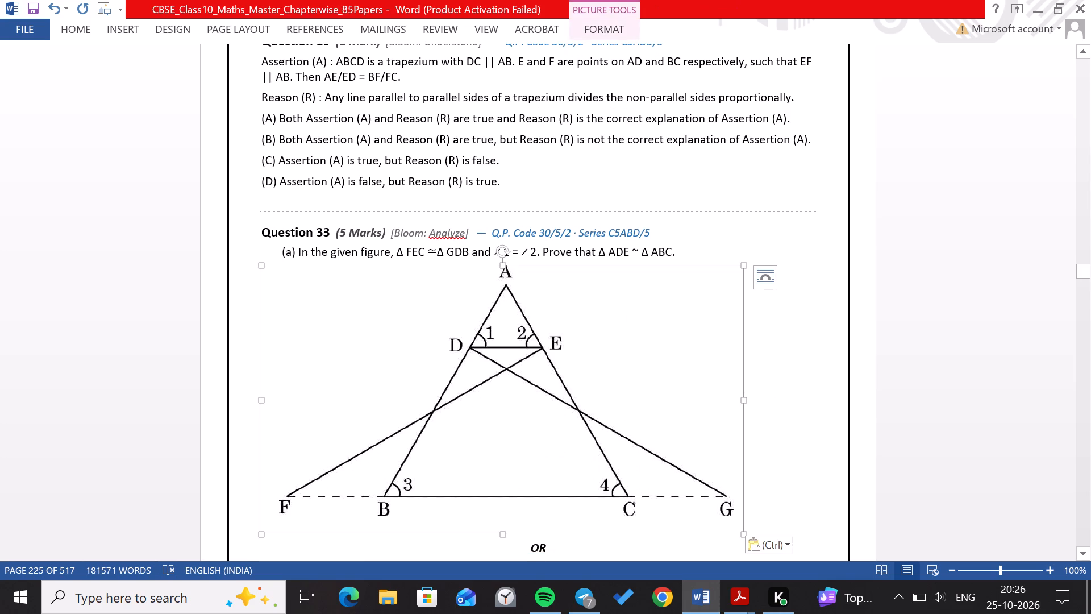
drag(744, 533, 524, 292)
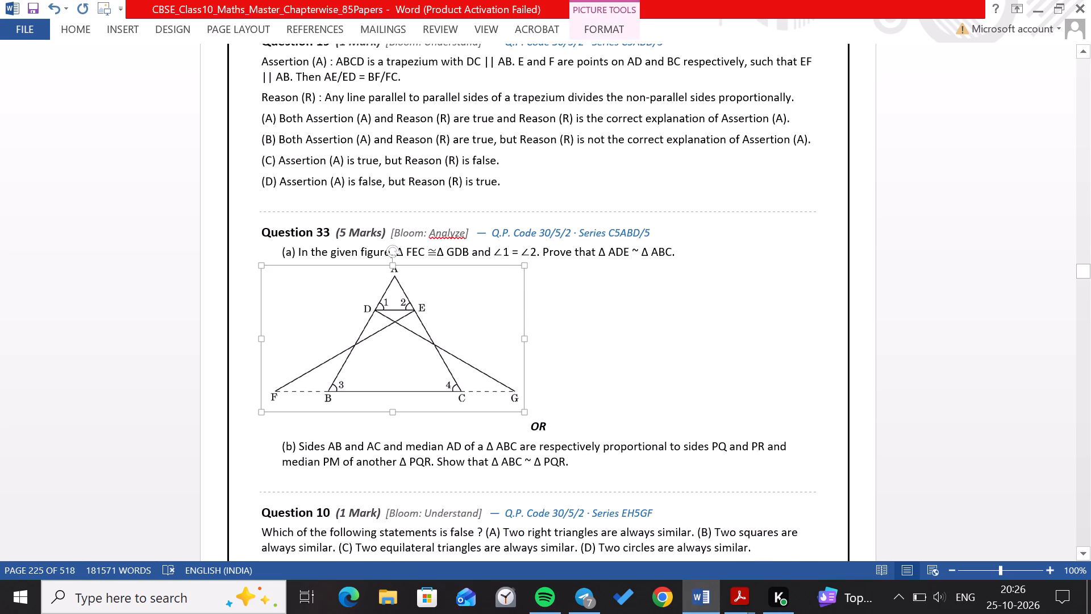
drag(524, 292, 485, 265)
click(83, 26)
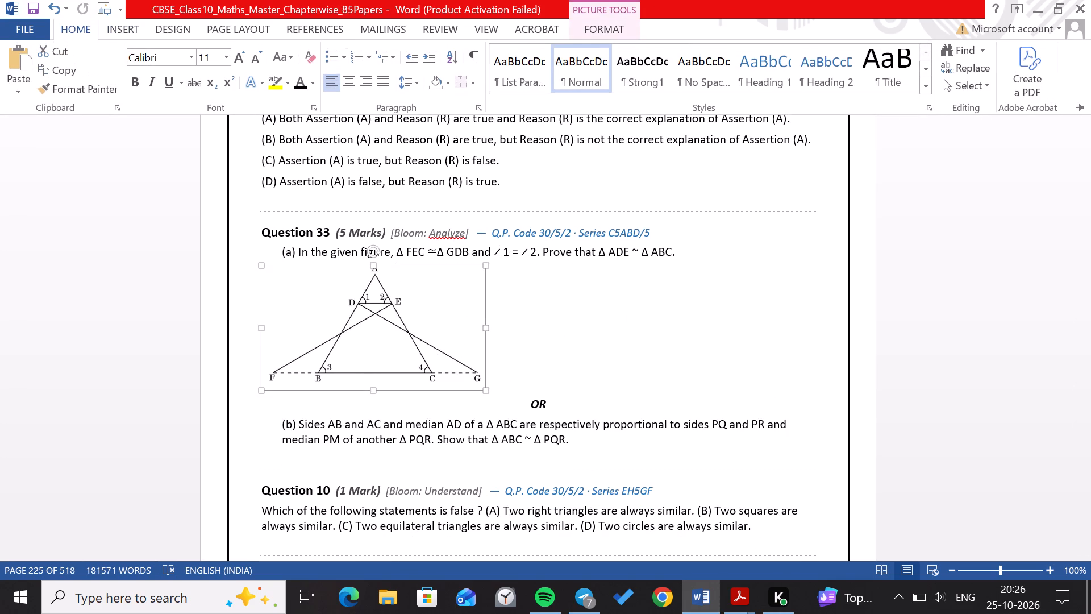
click(352, 80)
click(689, 350)
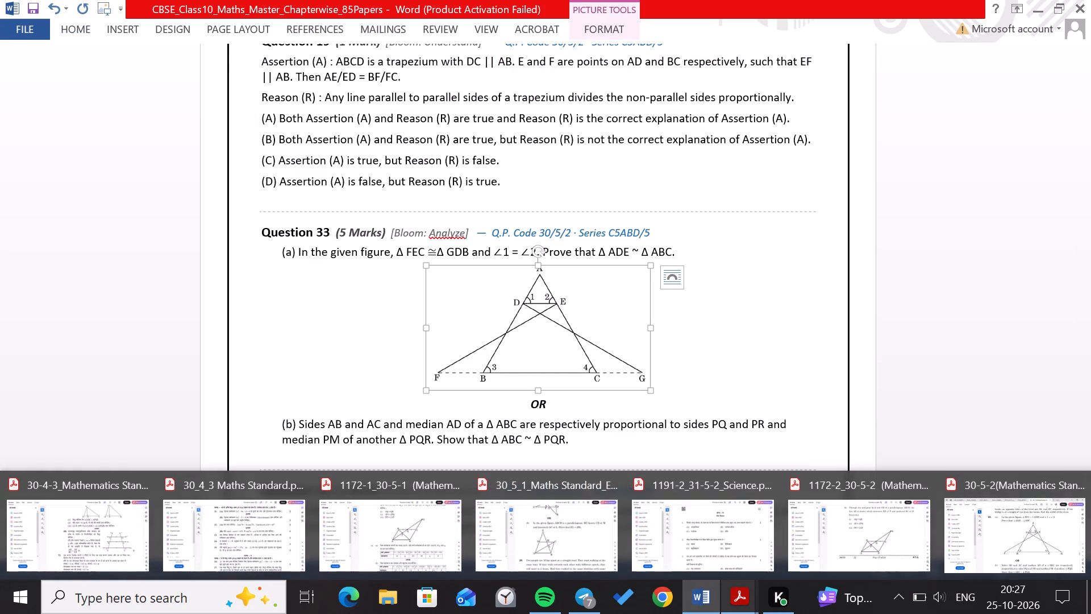
Check Question 33 and the pages around it in the 30/5/2 question paper PDF.
click(981, 515)
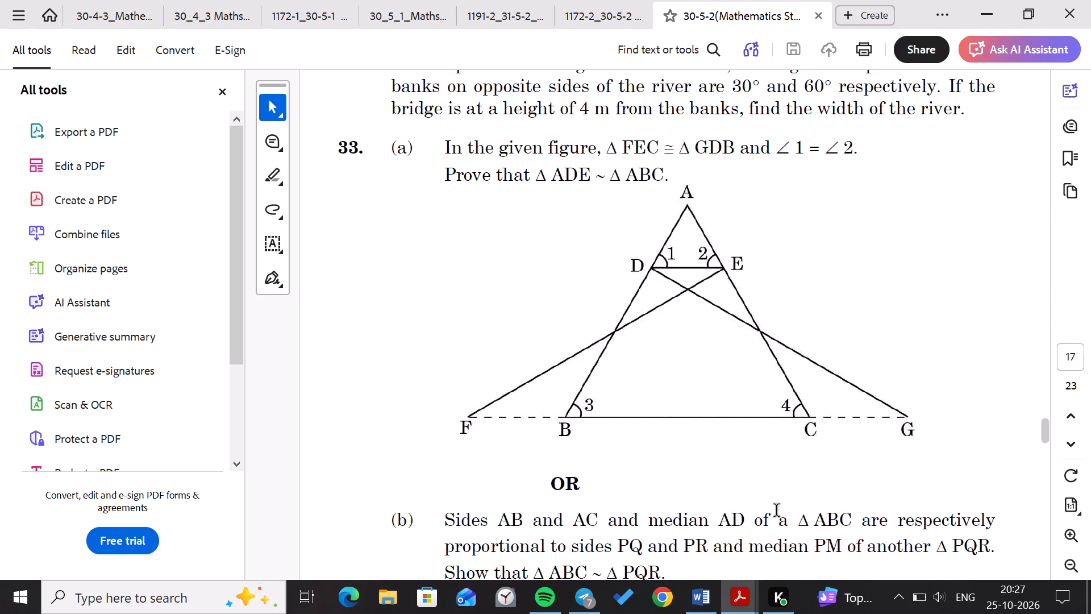
scroll(777, 511, down, 5)
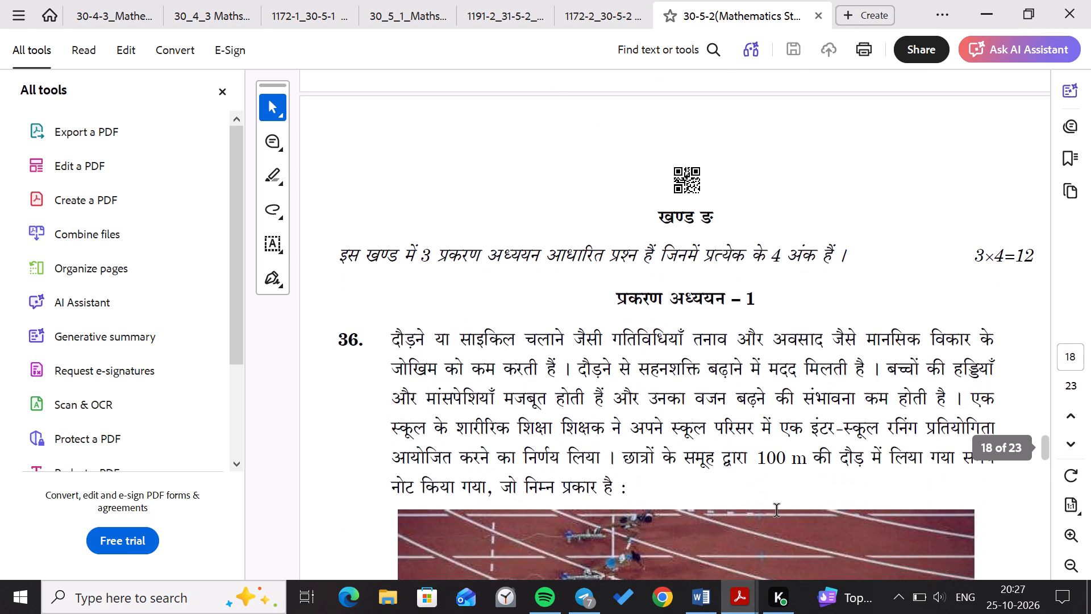
scroll(777, 511, up, 5)
scroll(777, 511, down, 1)
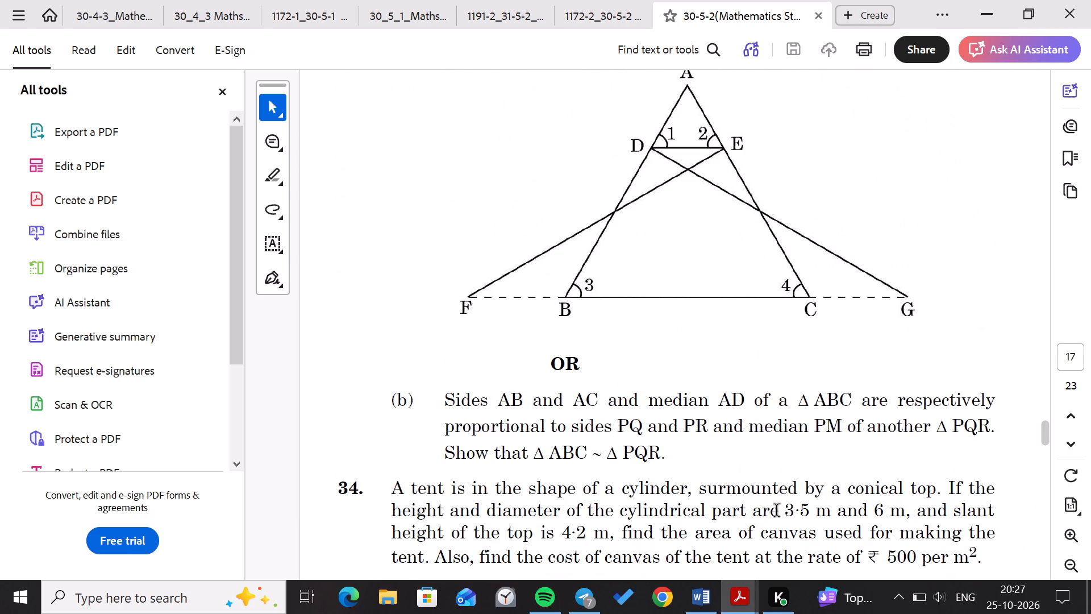
click(709, 611)
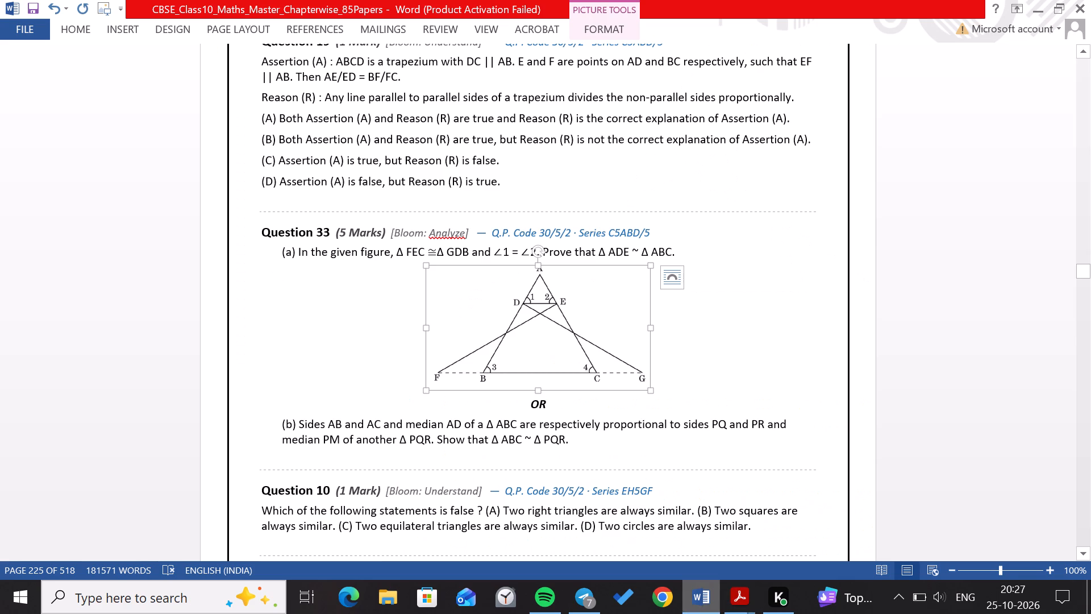
Remove the indent from Question 11's option line and space (B) 3 : 2 out to roughly the middle of the line.
scroll(541, 446, down, 1)
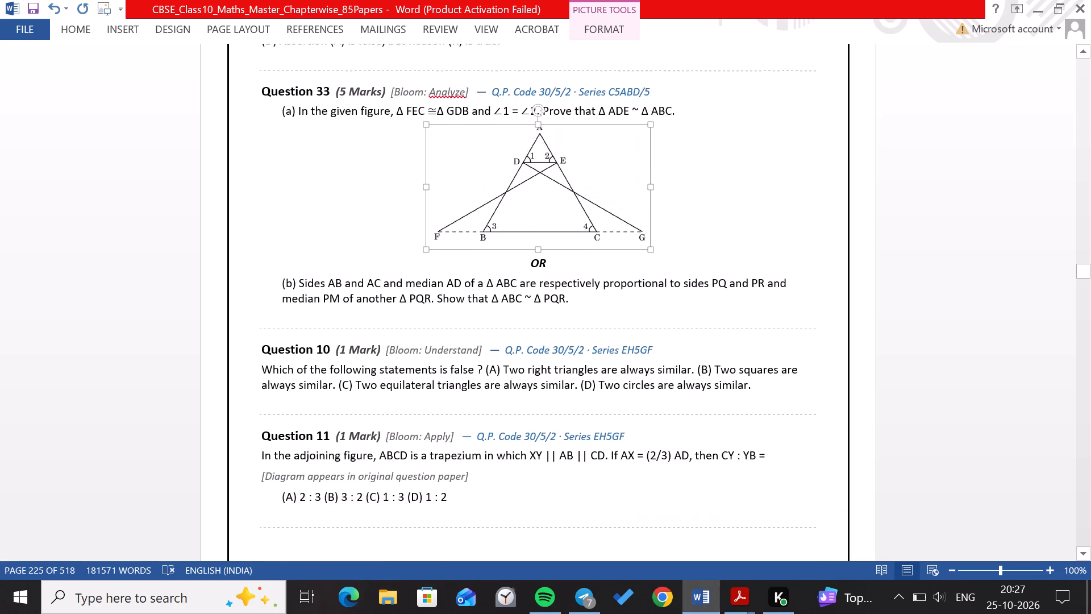
scroll(541, 446, down, 2)
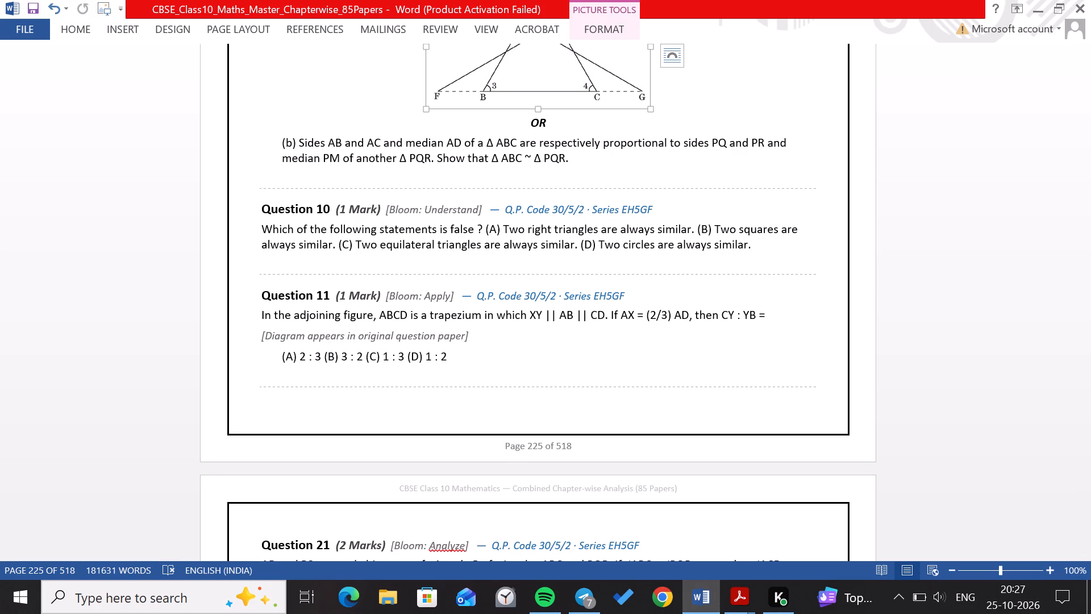
click(281, 355)
key(BackSpace)
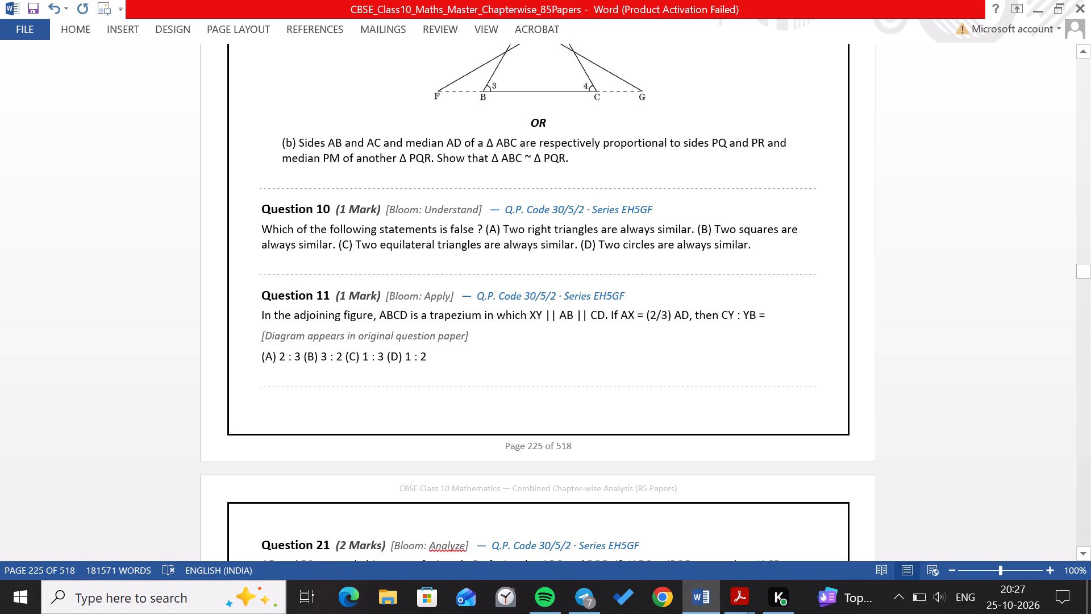
double_click(303, 355)
click(303, 355)
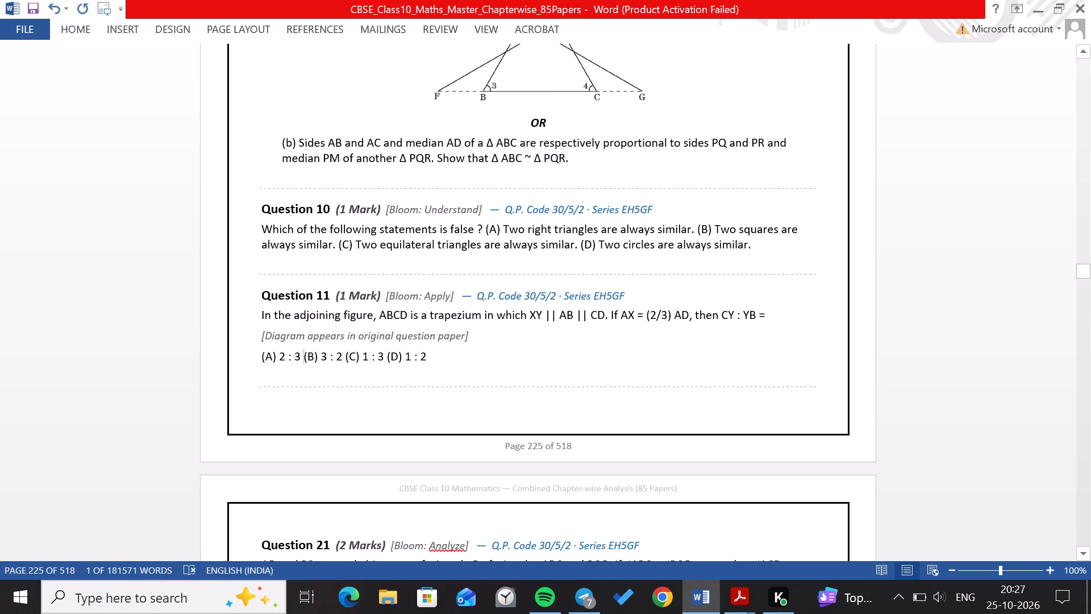
key(space)
key(space)
key(space)
key(space)
key(space)
key(space)
key(space)
key(space)
key(space)
key(space)
key(space)
key(space)
key(space)
key(space)
key(space)
key(space)
key(space)
key(space)
key(space)
key(space)
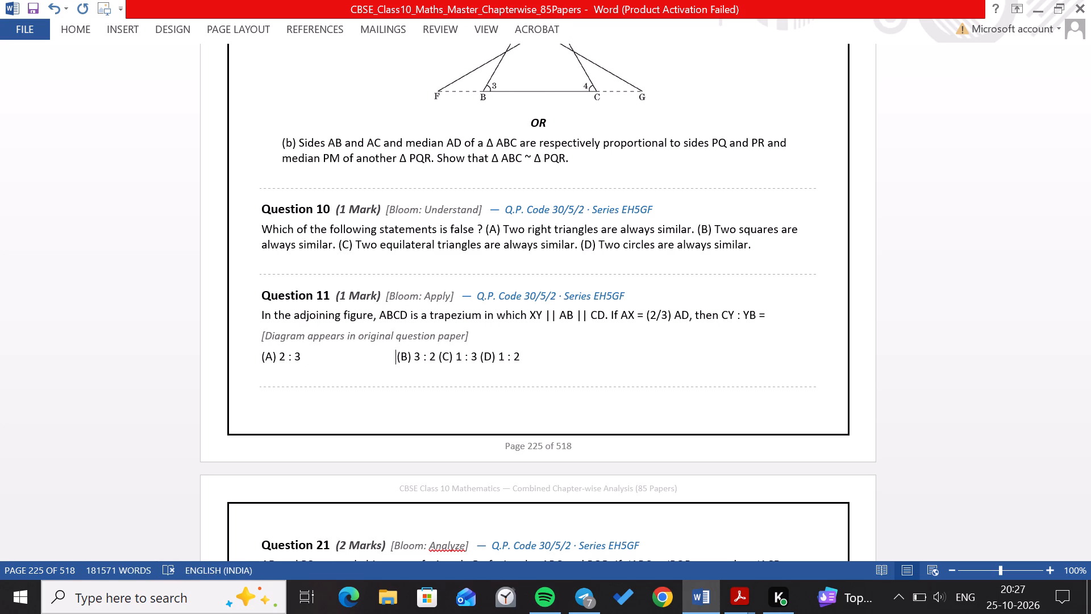
key(space)
key(space)
key(space)
key(space)
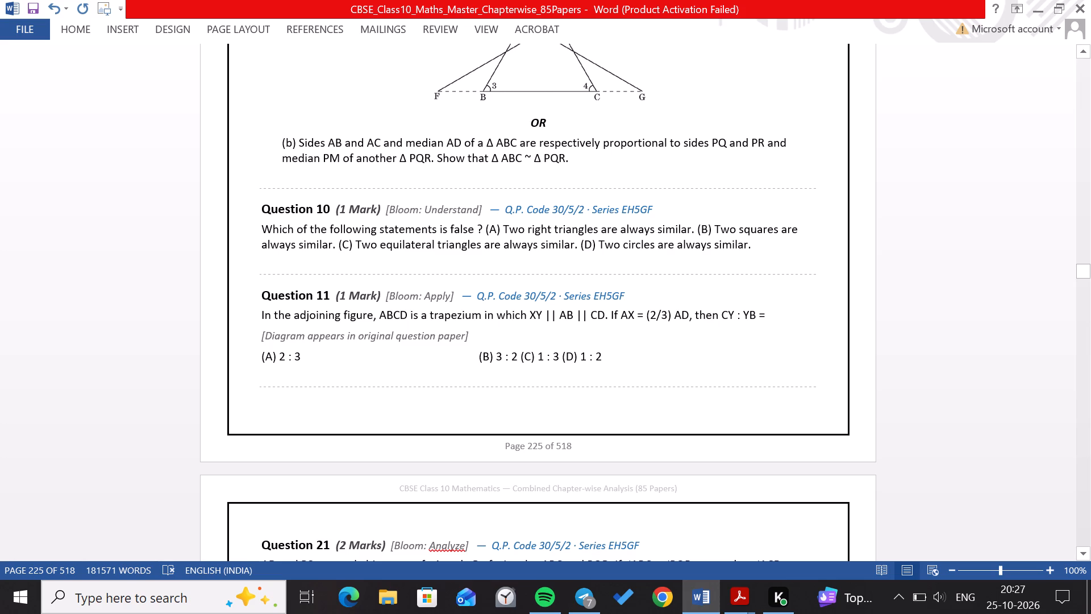
key(Return)
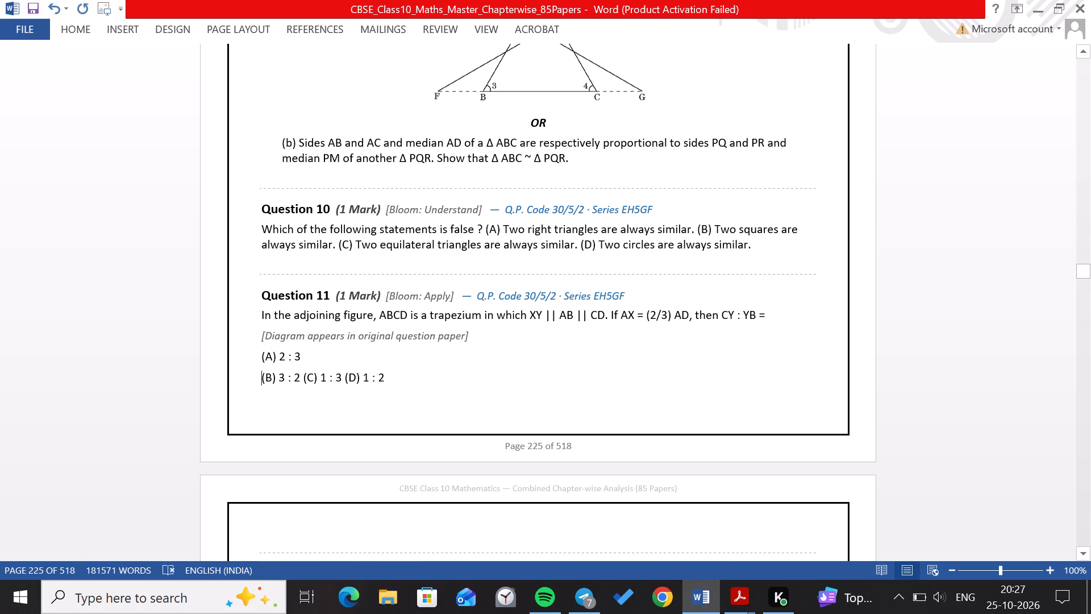
key(BackSpace)
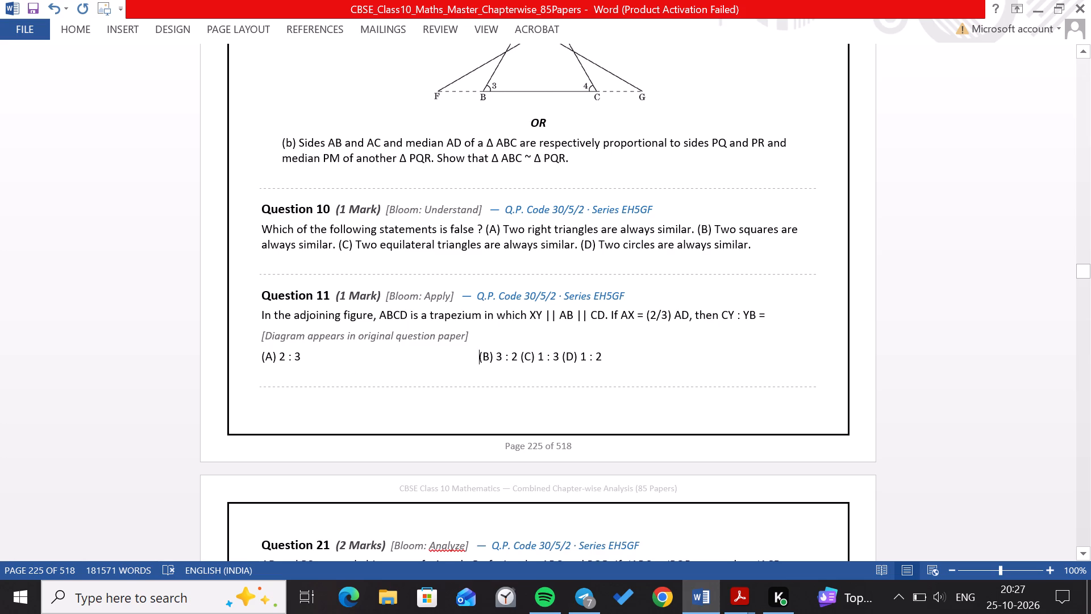
Move Question 11's options (C) and (D) onto a second row and space (D) 1 : 2 out to line up under (B).
click(519, 360)
key(Return)
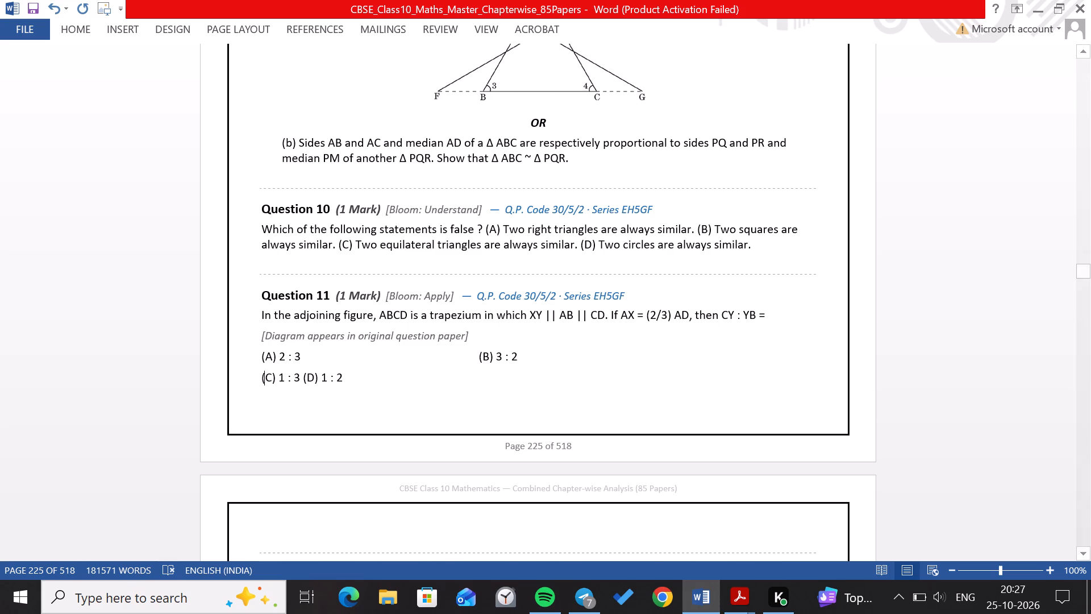
click(303, 382)
key(space)
key(space)
key(space)
key(space)
key(space)
key(space)
key(space)
key(space)
key(space)
key(space)
key(space)
key(space)
key(space)
key(space)
key(space)
key(space)
key(space)
key(space)
key(space)
key(space)
key(BackSpace)
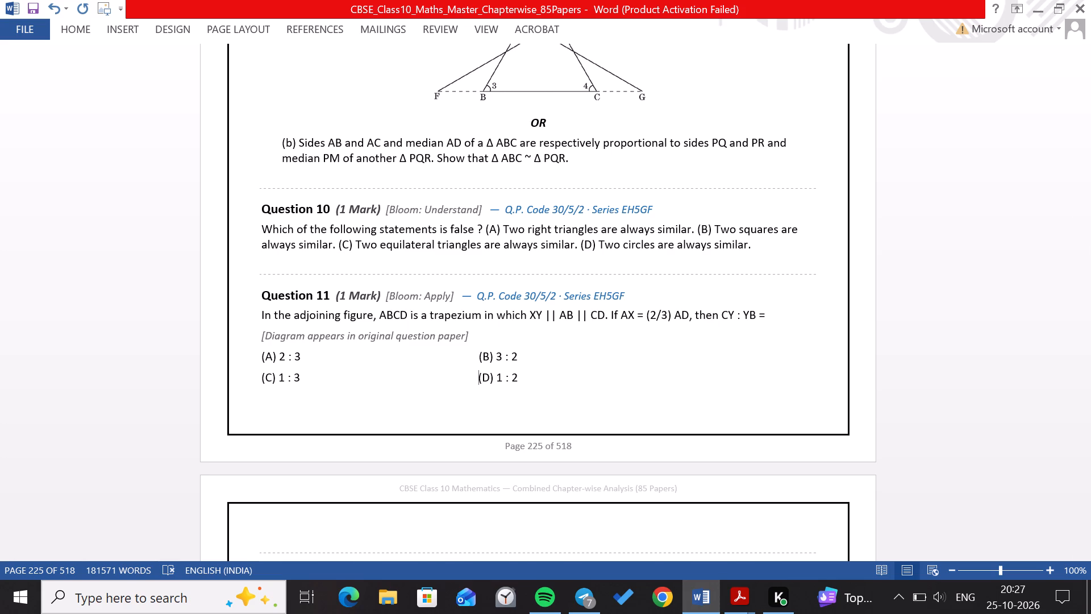
Put each of Question 10's options (A) to (D) on its own line below the question "Which of the following statements is false ?".
click(486, 230)
key(Return)
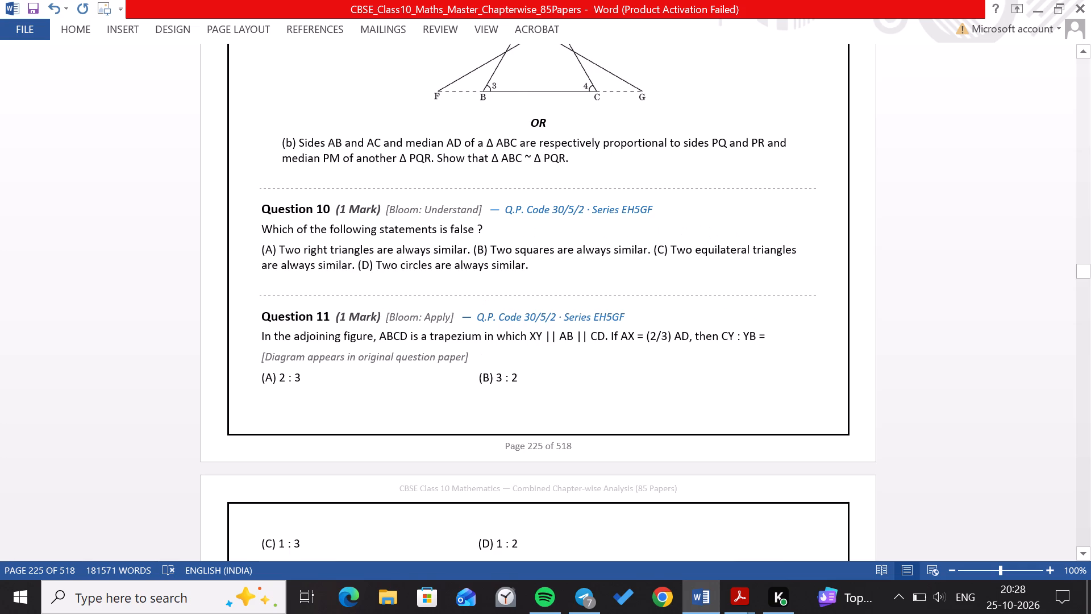
click(473, 250)
key(Return)
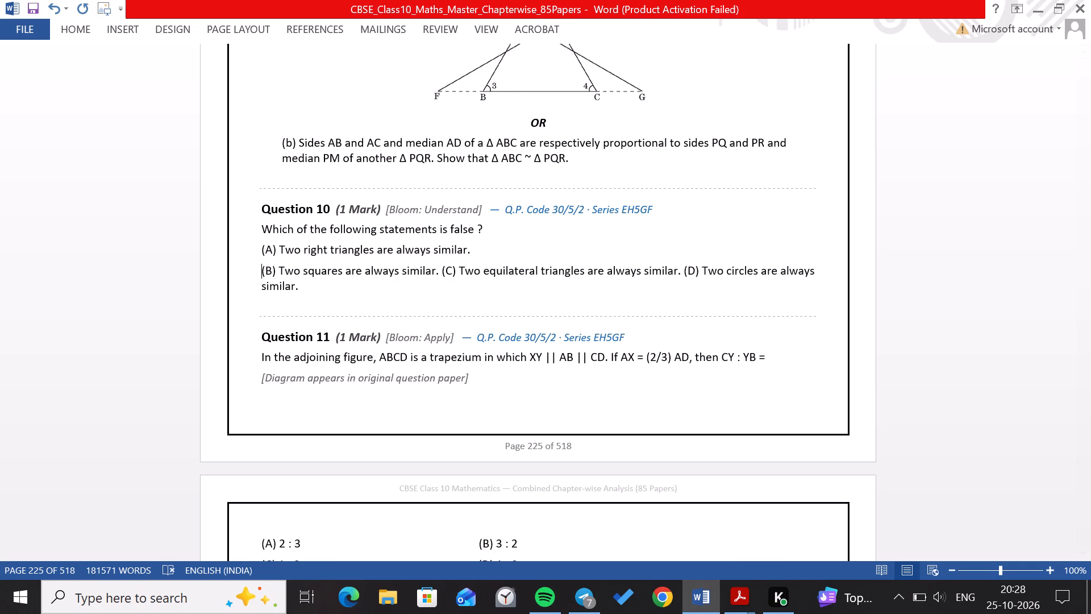
click(442, 271)
key(Return)
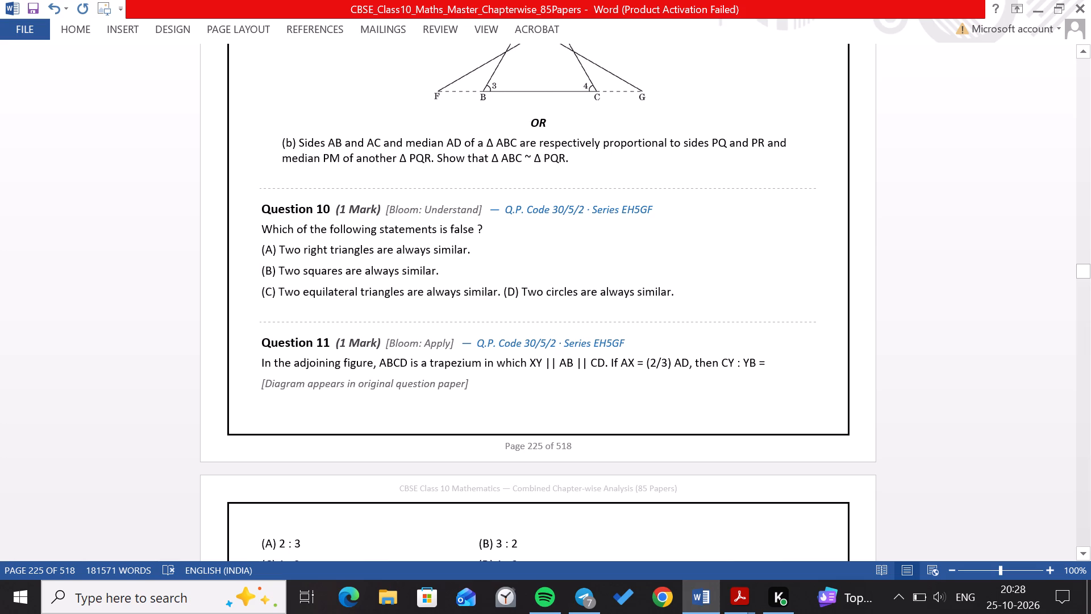
click(503, 294)
key(Return)
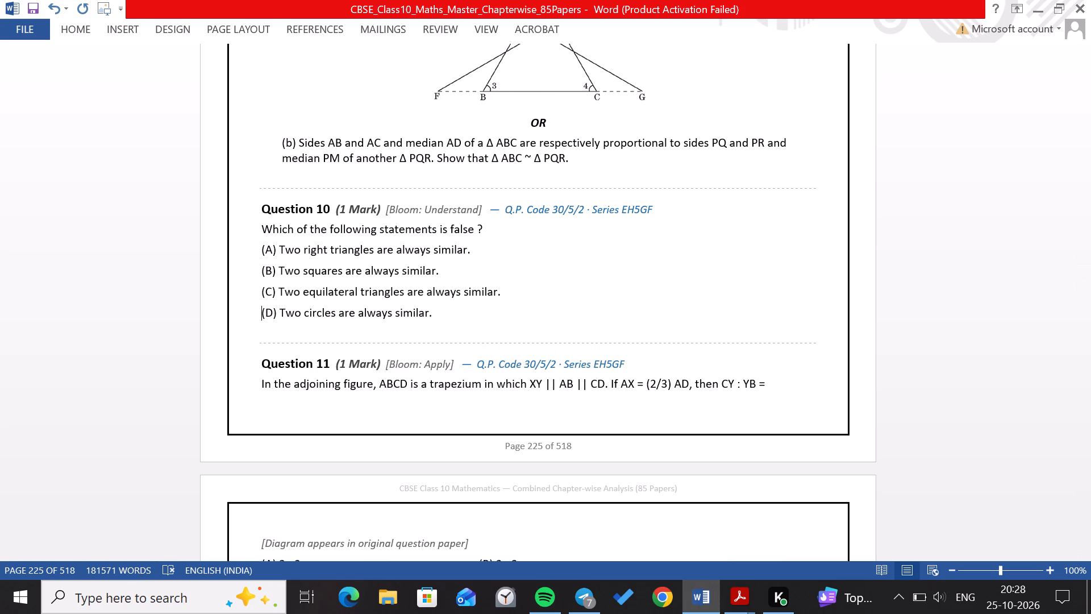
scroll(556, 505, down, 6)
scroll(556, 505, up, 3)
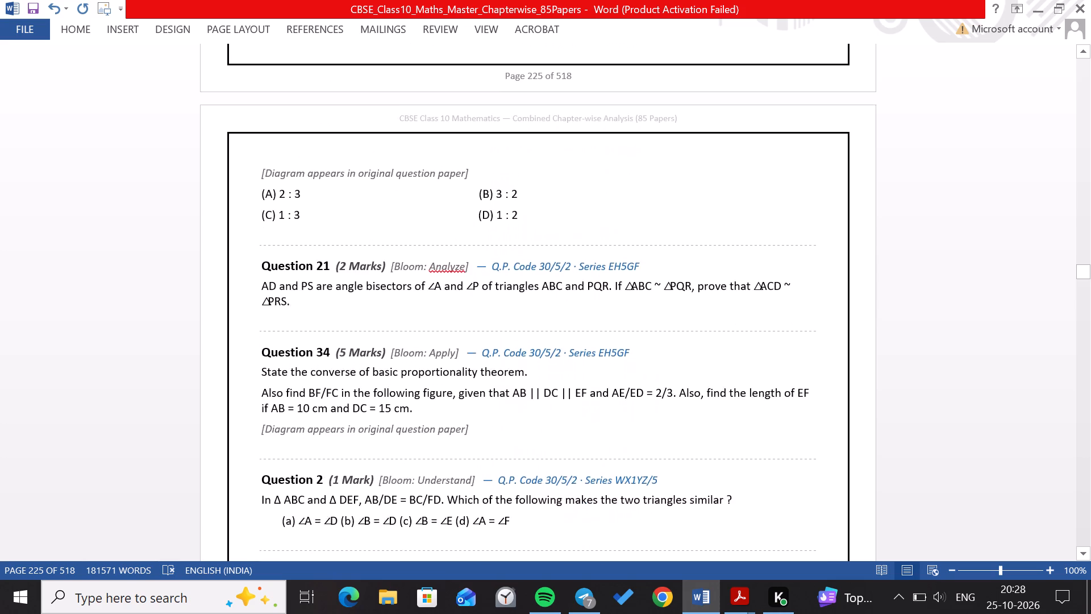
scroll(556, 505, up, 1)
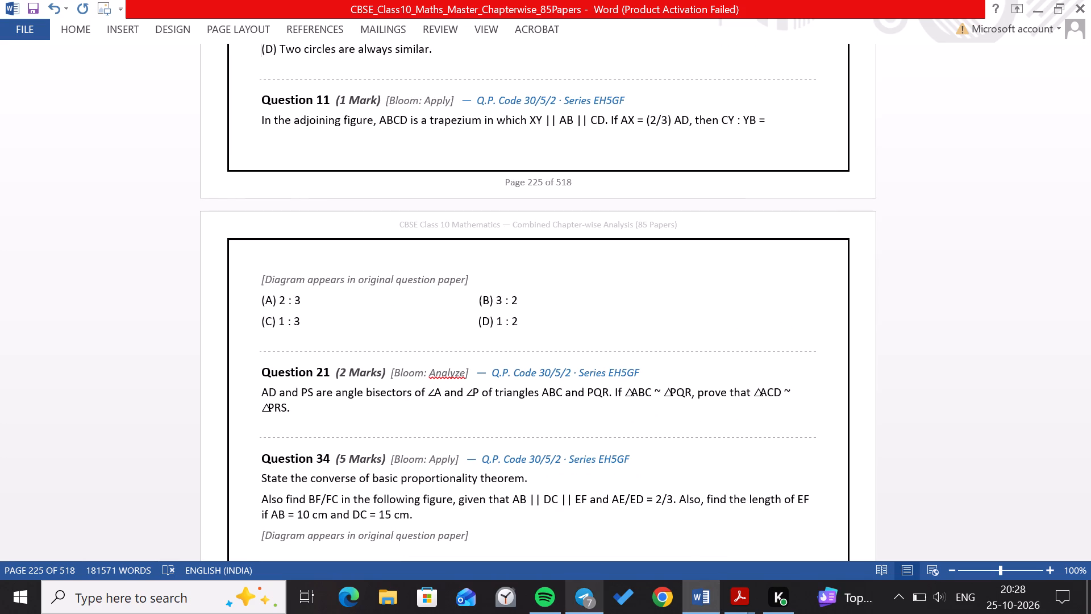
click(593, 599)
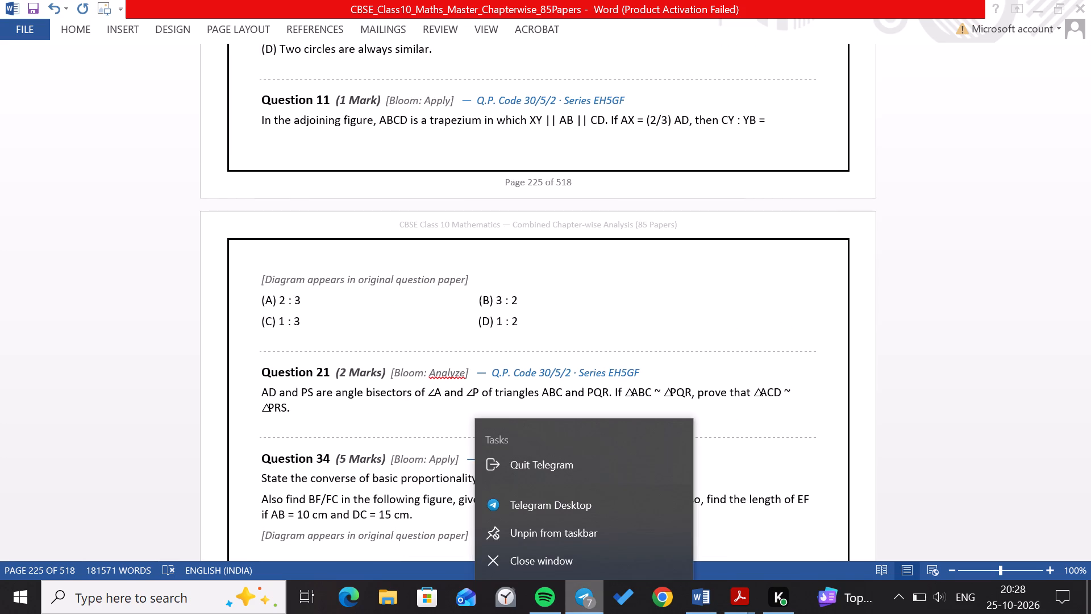
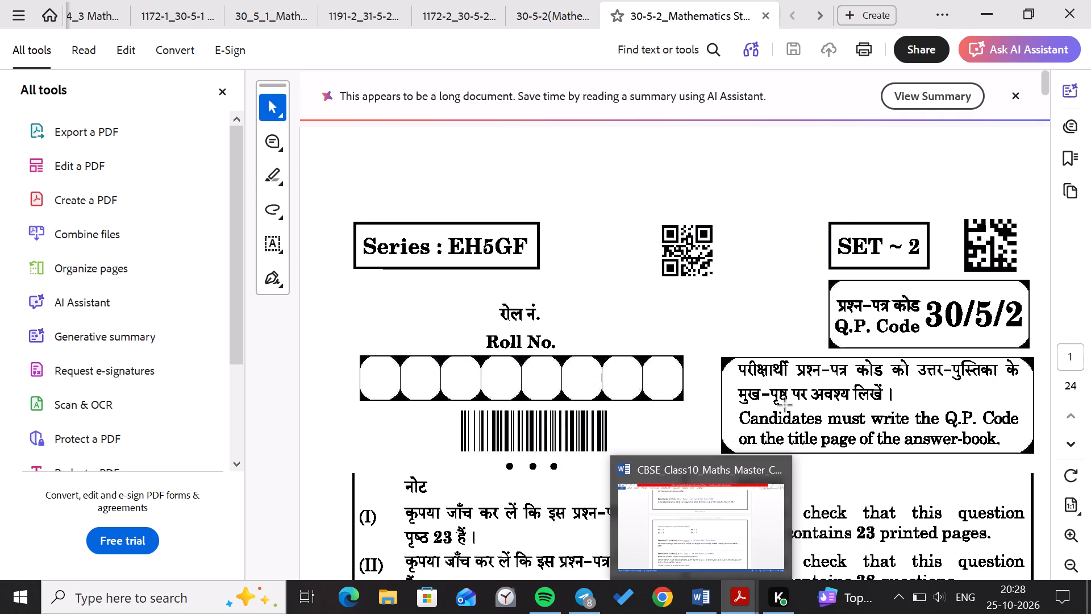
Capture a screenshot selection of Question 11's trapezium ABCD figure with line XY from page 8 of the 30/5/2 question paper PDF.
drag(1042, 81, 1035, 155)
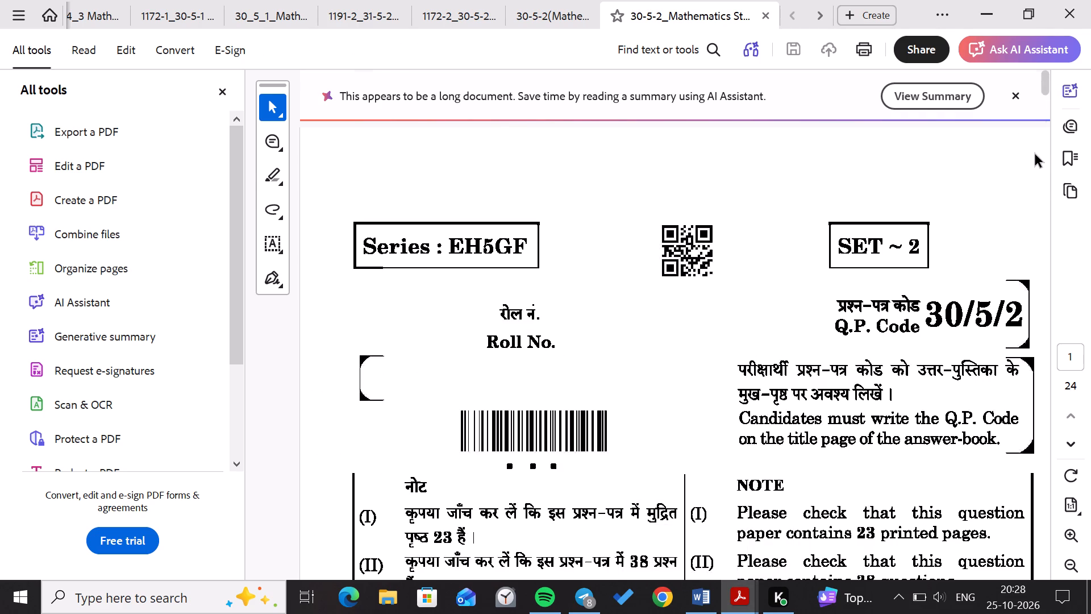
drag(1035, 155, 1031, 247)
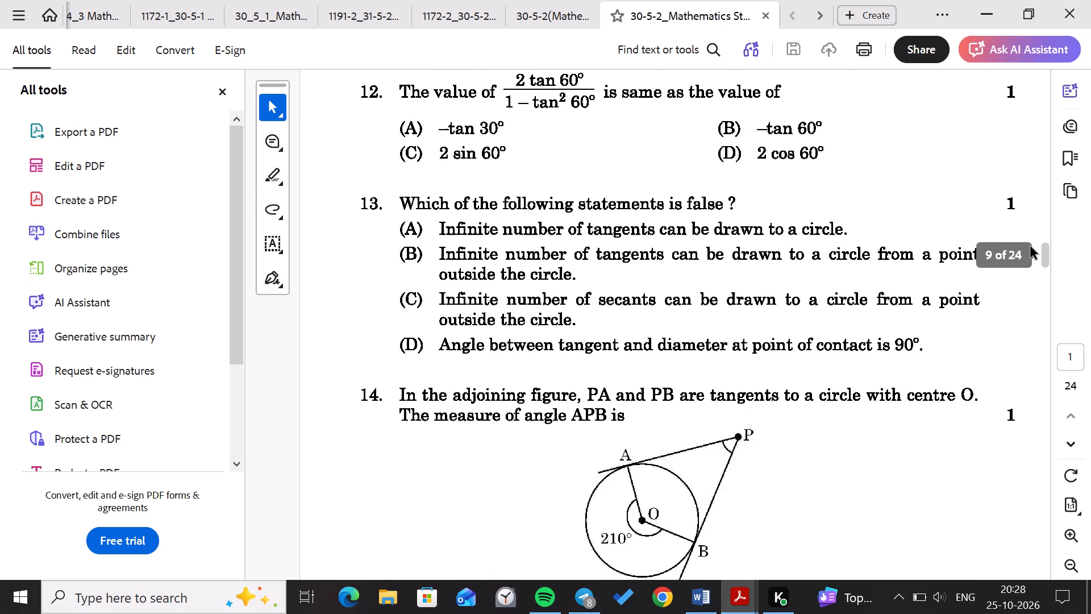
drag(1031, 247, 1025, 227)
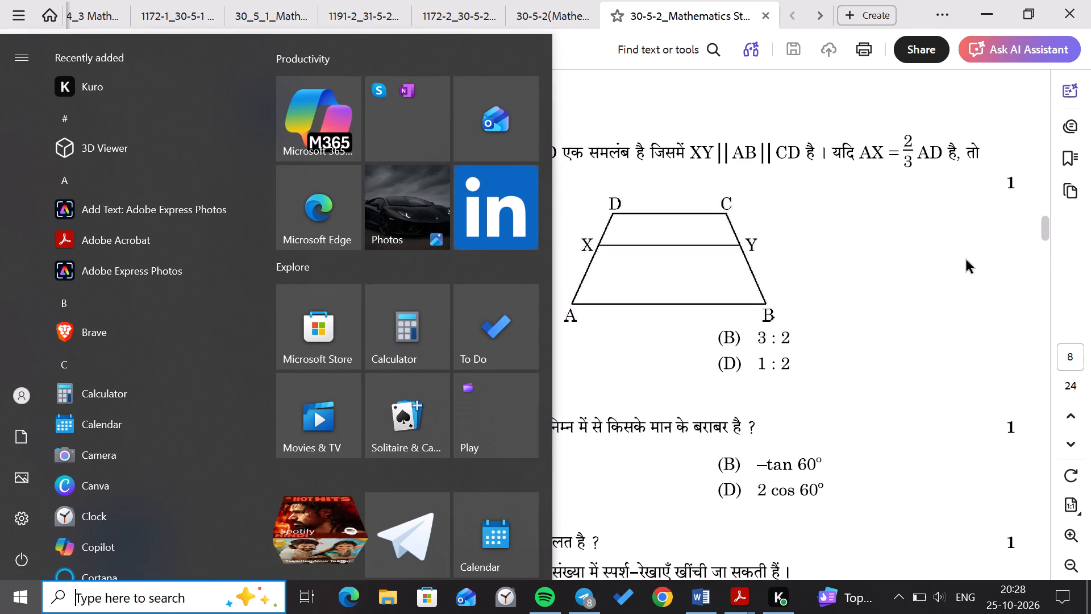
click(967, 260)
click(967, 260)
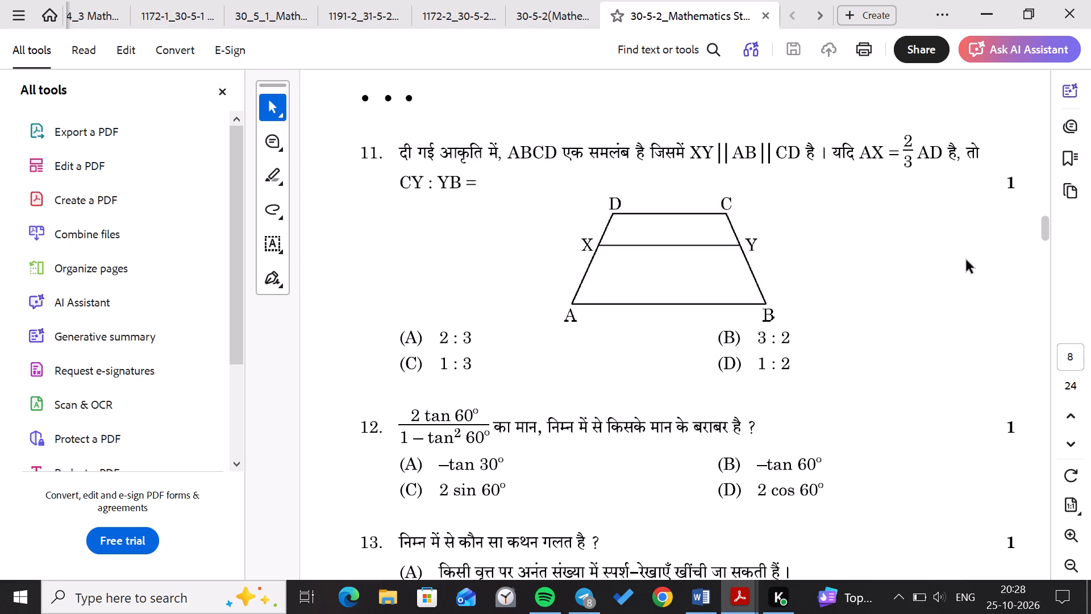
key(shift+super+s)
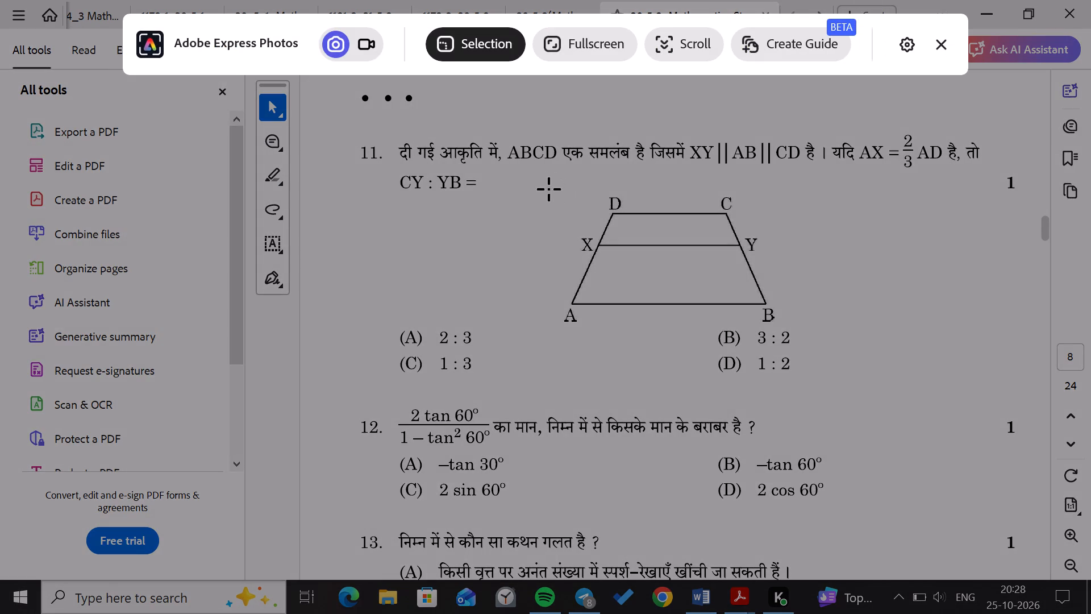
drag(550, 192, 785, 327)
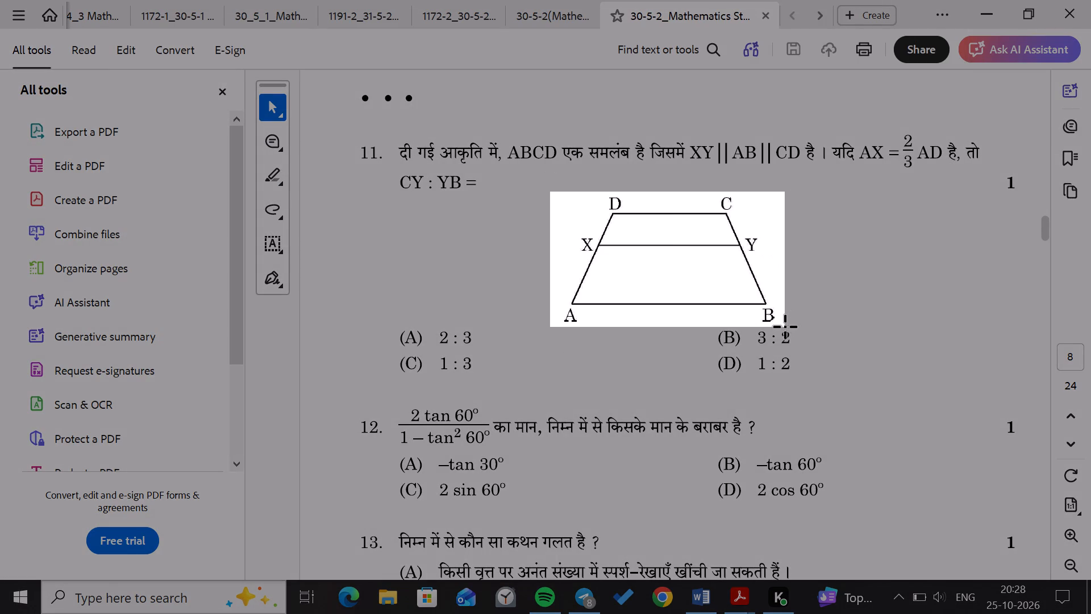
drag(785, 327, 788, 327)
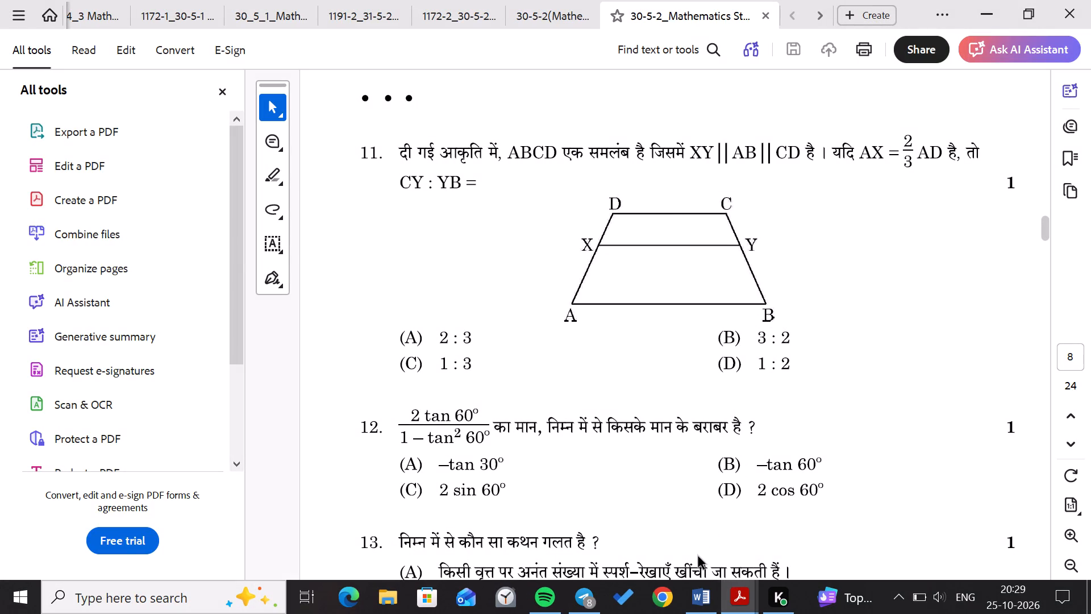
In the Word document, replace Question 11's diagram placeholder with the captured trapezium figure on its own line above the options, centred.
click(699, 613)
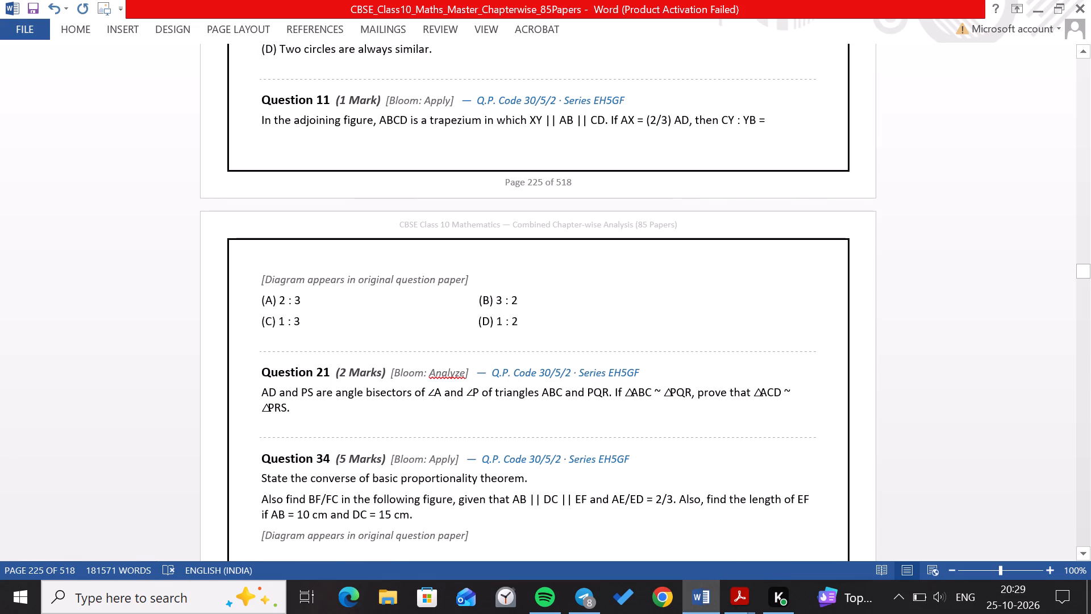
drag(263, 277, 474, 284)
key(BackSpace)
key(Return)
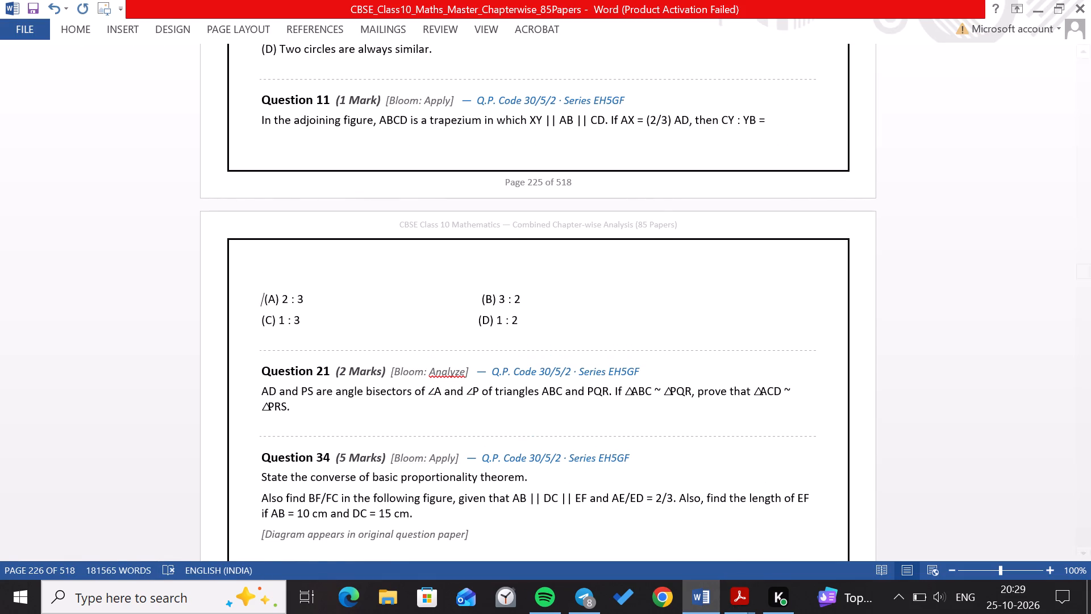
key(Up)
key(ctrl+v)
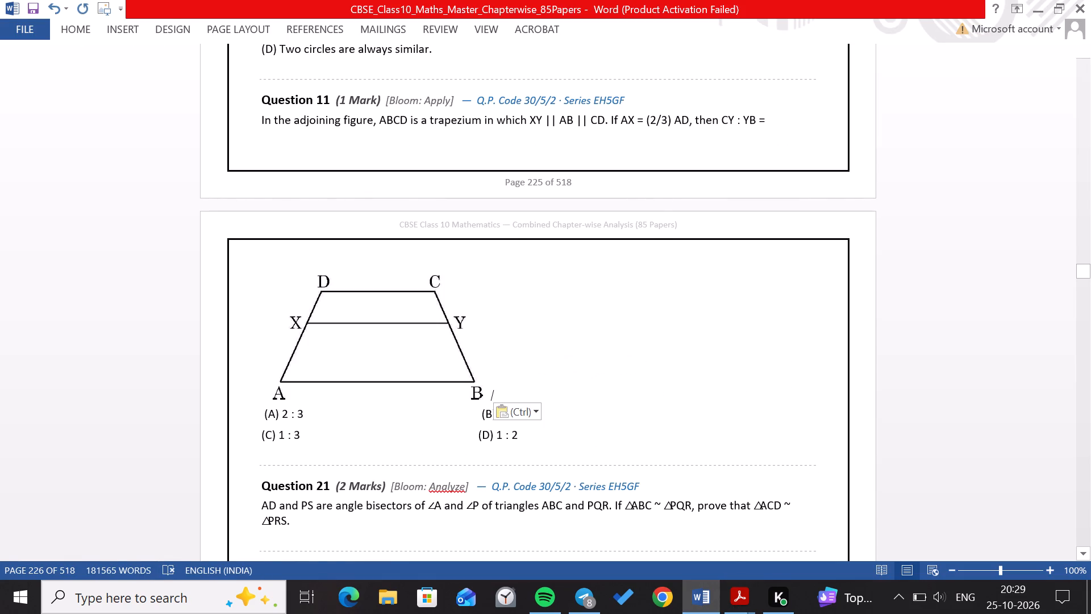
click(419, 345)
click(85, 32)
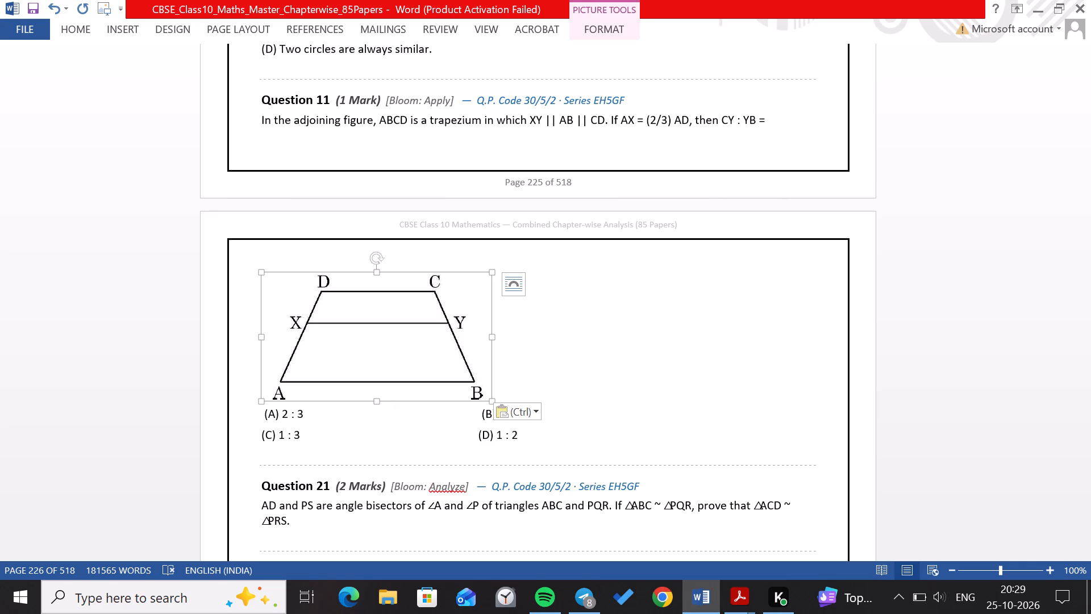
click(351, 78)
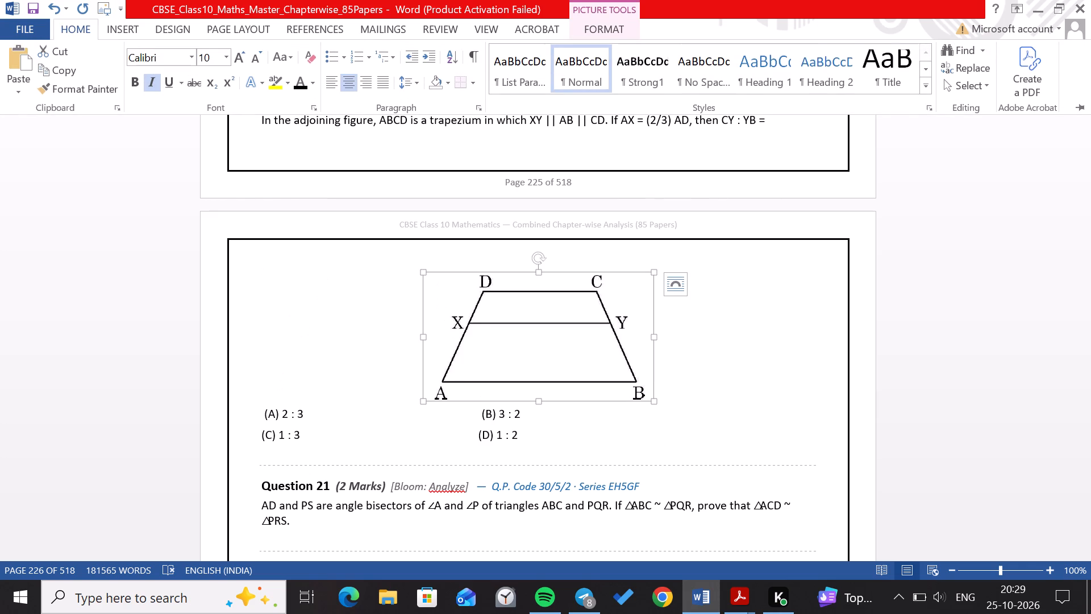
double_click(718, 356)
Switch to the 30/5/2 question paper PDF and capture Question 34's trapezium figure from page 17 as a screen snip.
scroll(718, 356, down, 6)
scroll(718, 356, up, 1)
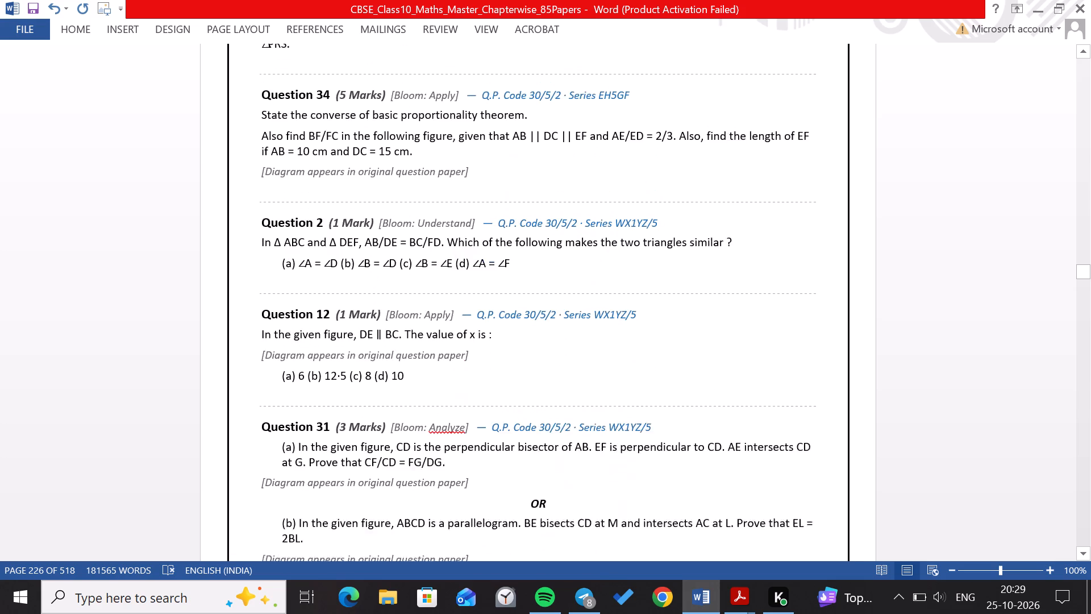
scroll(718, 356, up, 4)
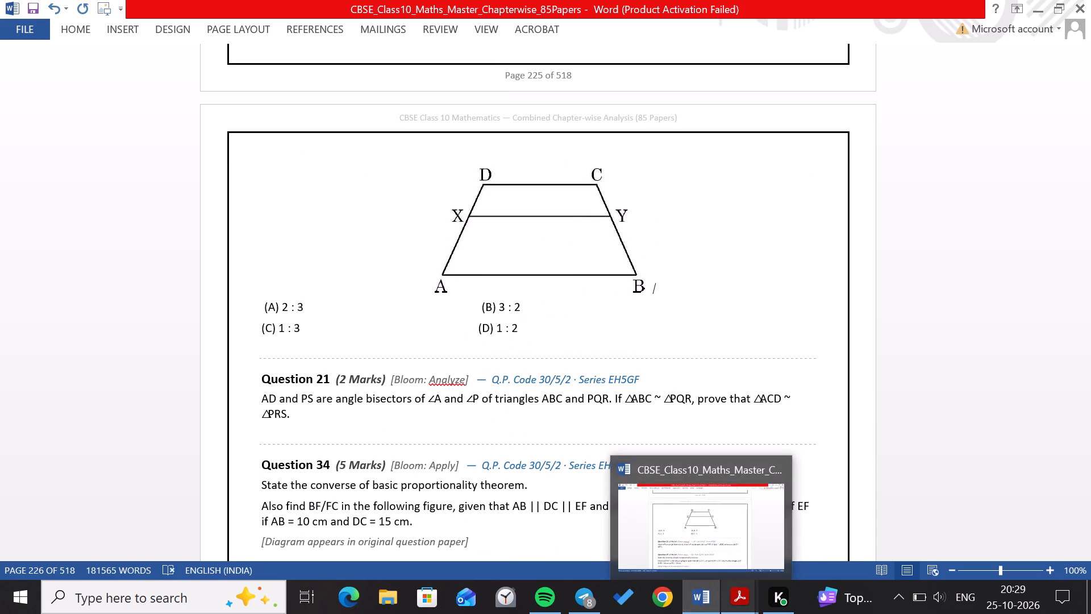
click(981, 550)
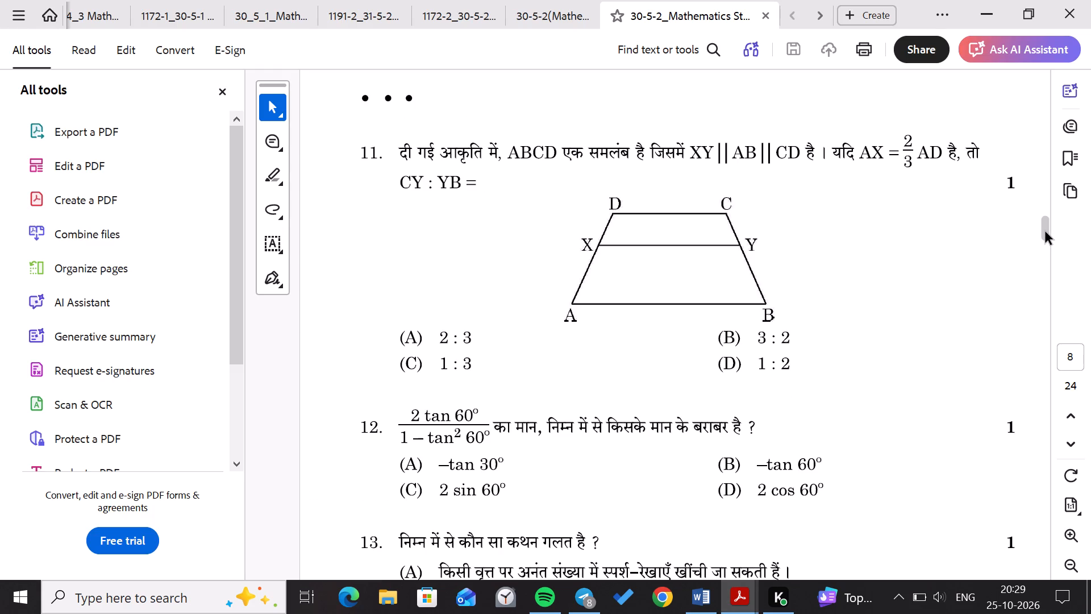
drag(1046, 232, 1031, 439)
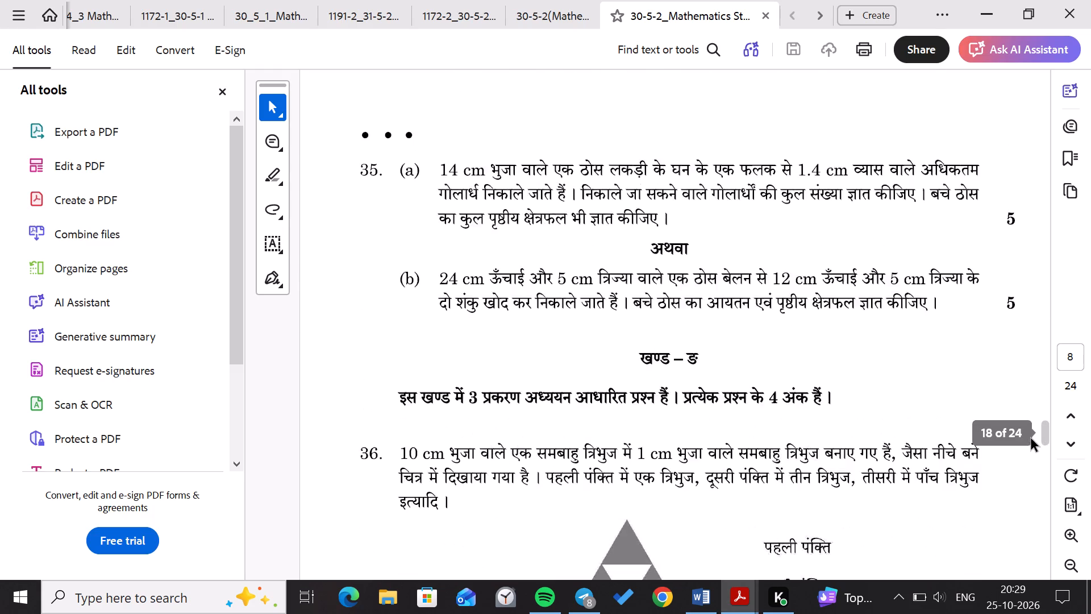
drag(1031, 439, 1024, 421)
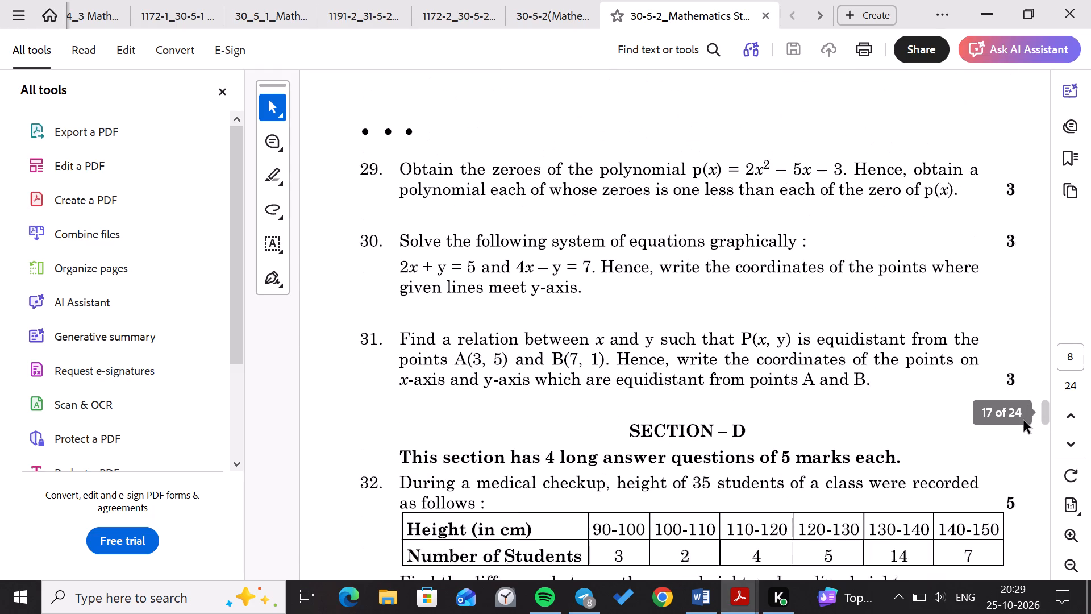
drag(1024, 421, 1024, 422)
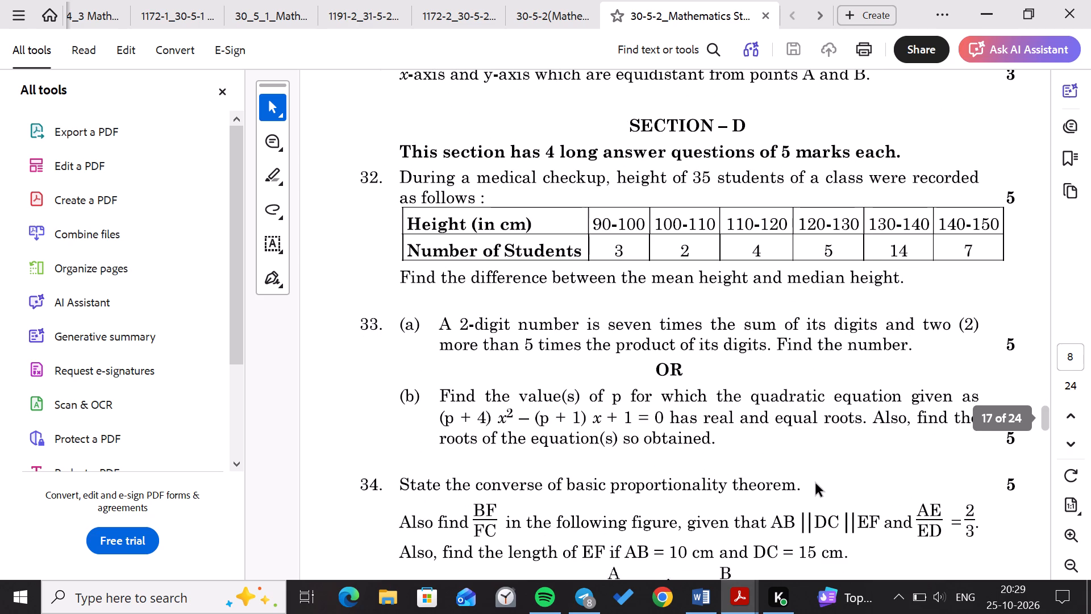
scroll(816, 484, down, 3)
scroll(816, 484, up, 2)
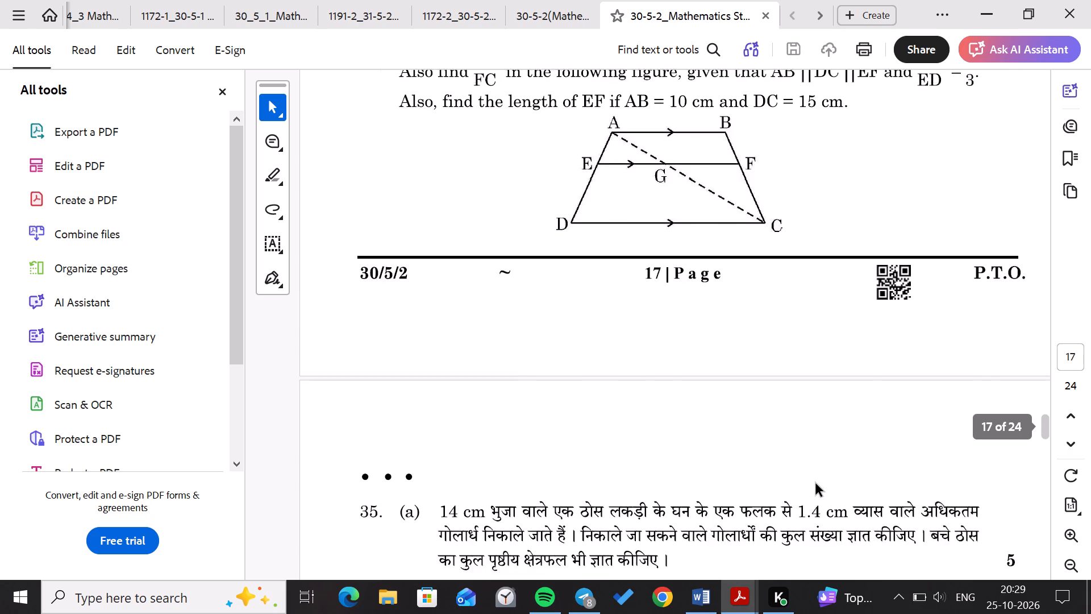
key(shift+super+s)
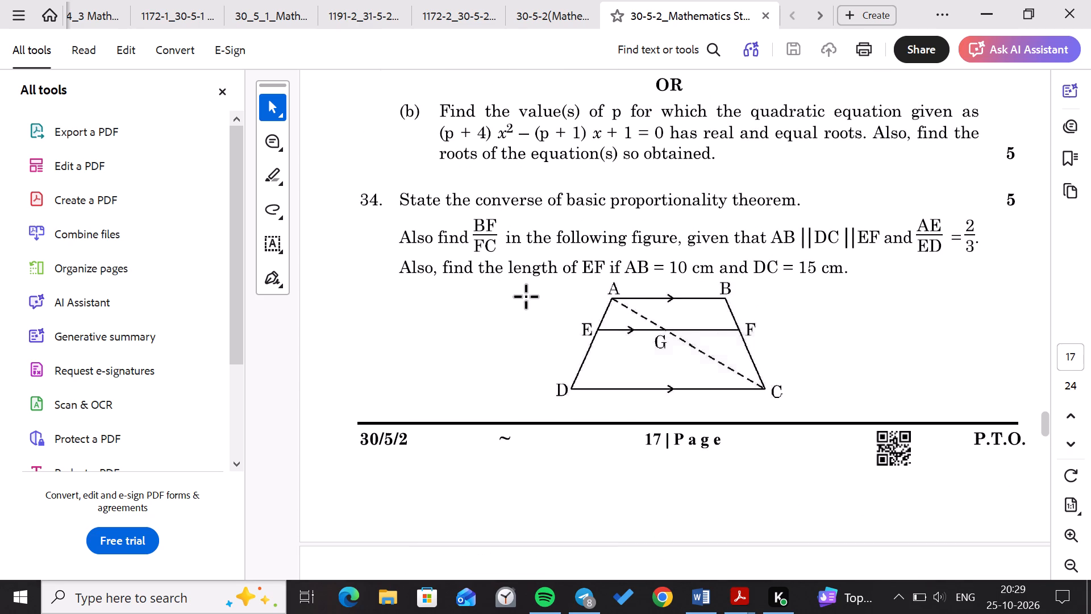
drag(549, 277, 778, 410)
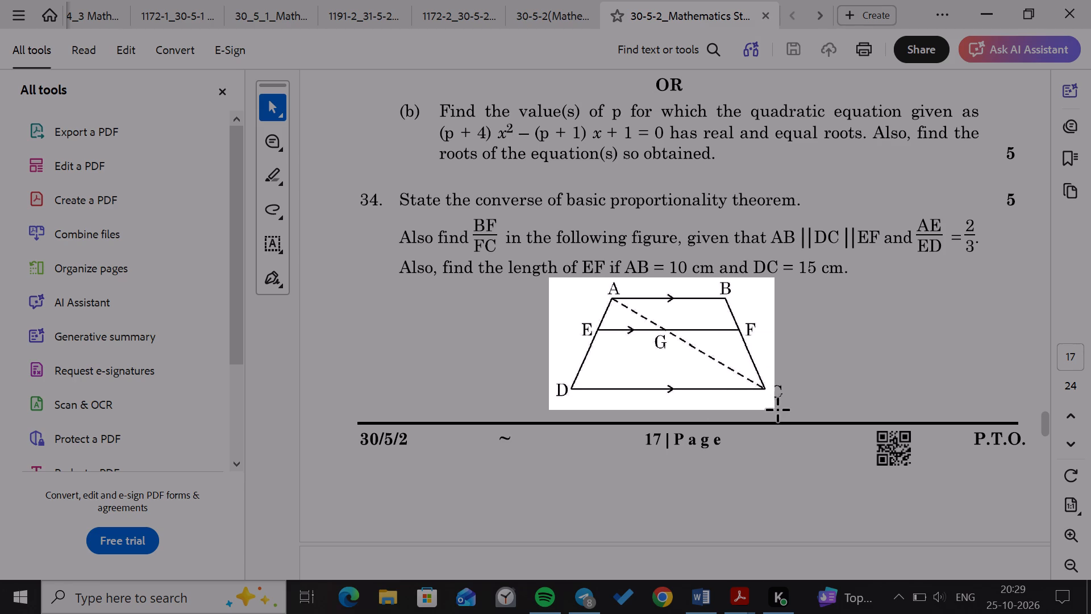
drag(778, 410, 792, 409)
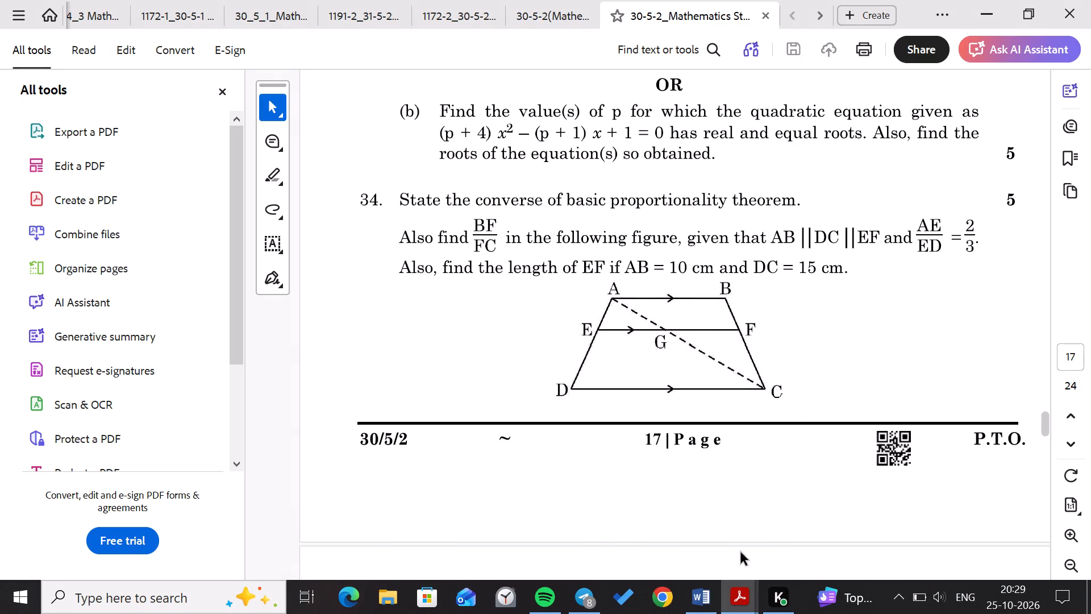
Back in the Word document, replace Question 34's diagram placeholder with the captured figure and centre it.
click(698, 595)
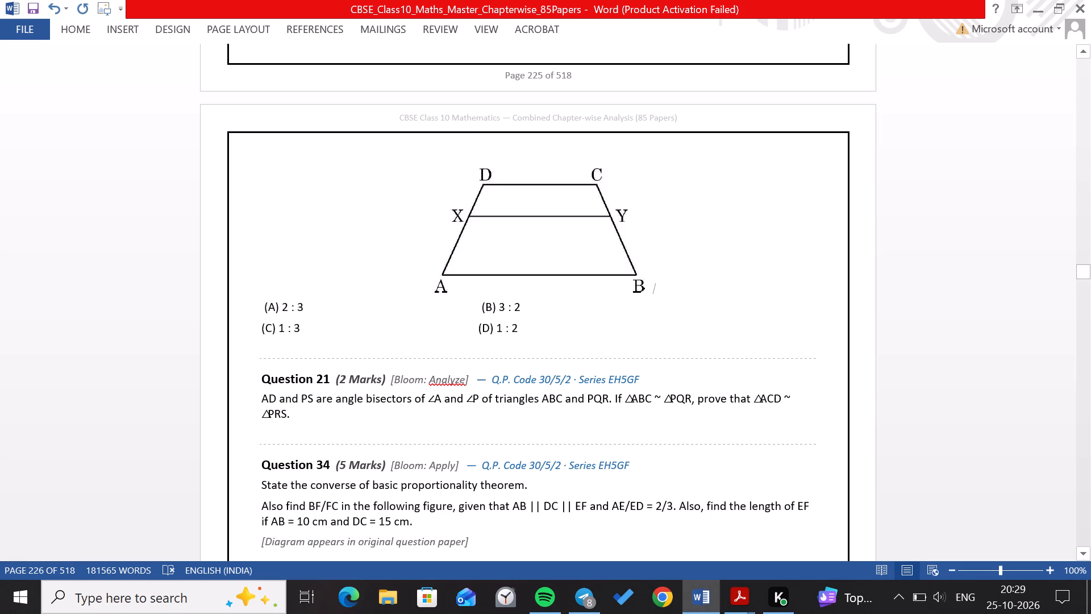
scroll(532, 466, down, 3)
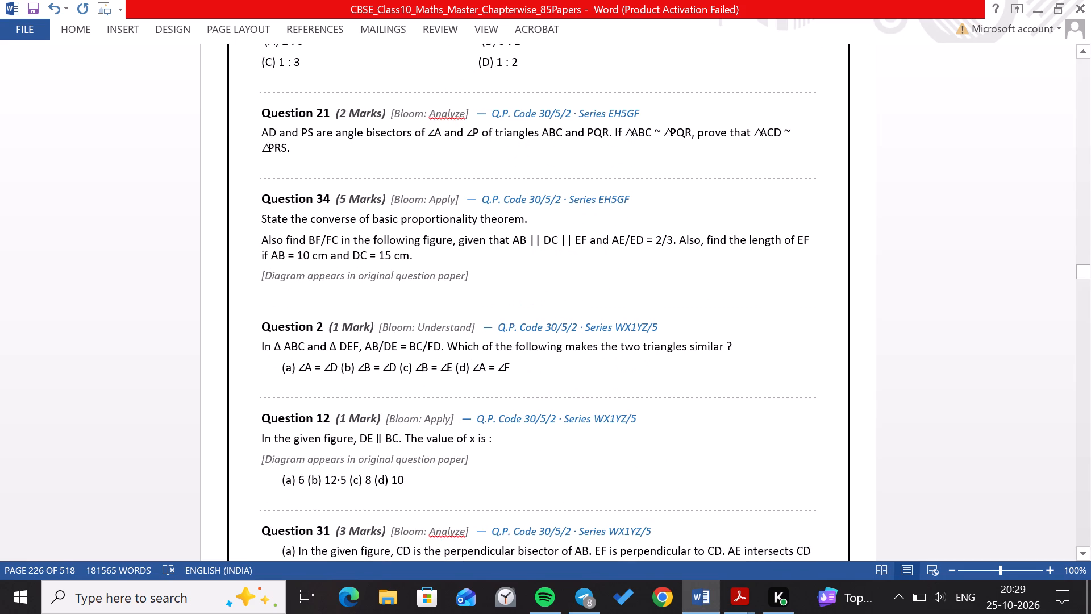
drag(263, 275, 480, 270)
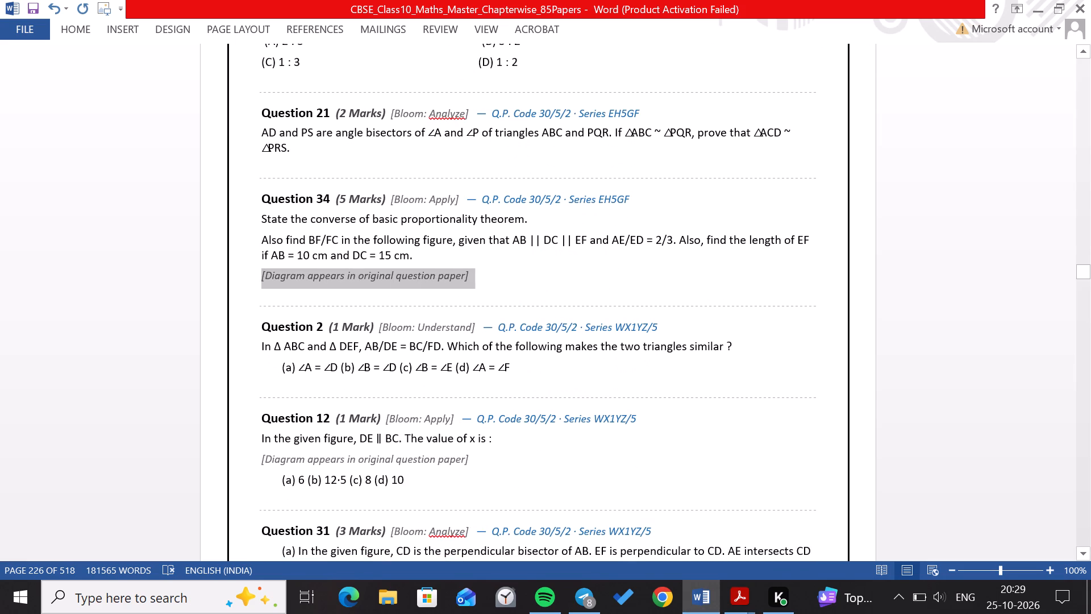
drag(480, 270, 470, 277)
drag(470, 277, 473, 279)
key(BackSpace)
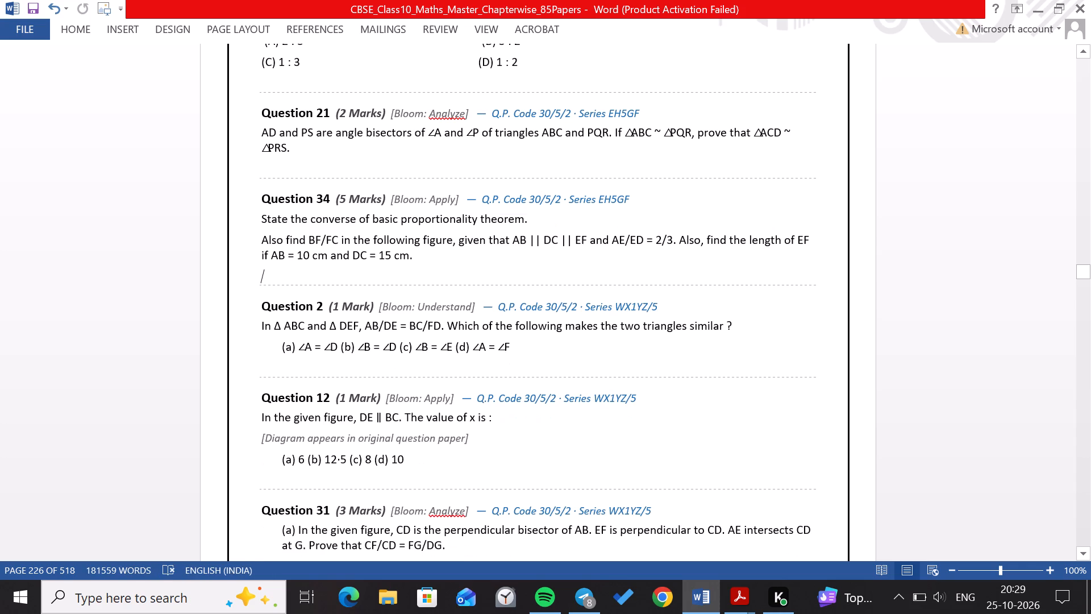
key(ctrl+v)
click(399, 372)
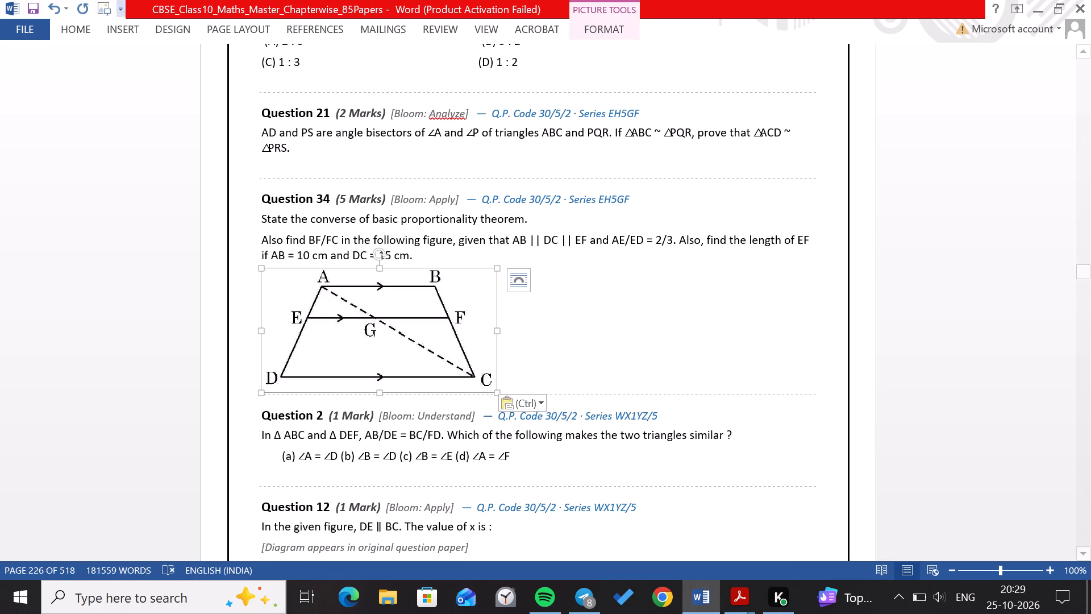
click(66, 38)
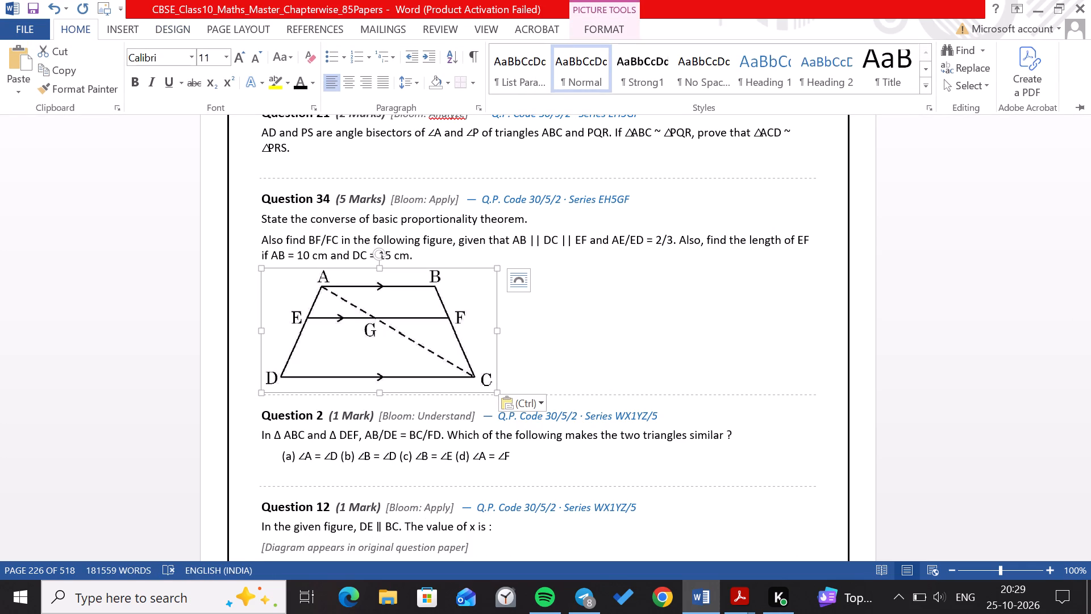
click(348, 85)
double_click(703, 376)
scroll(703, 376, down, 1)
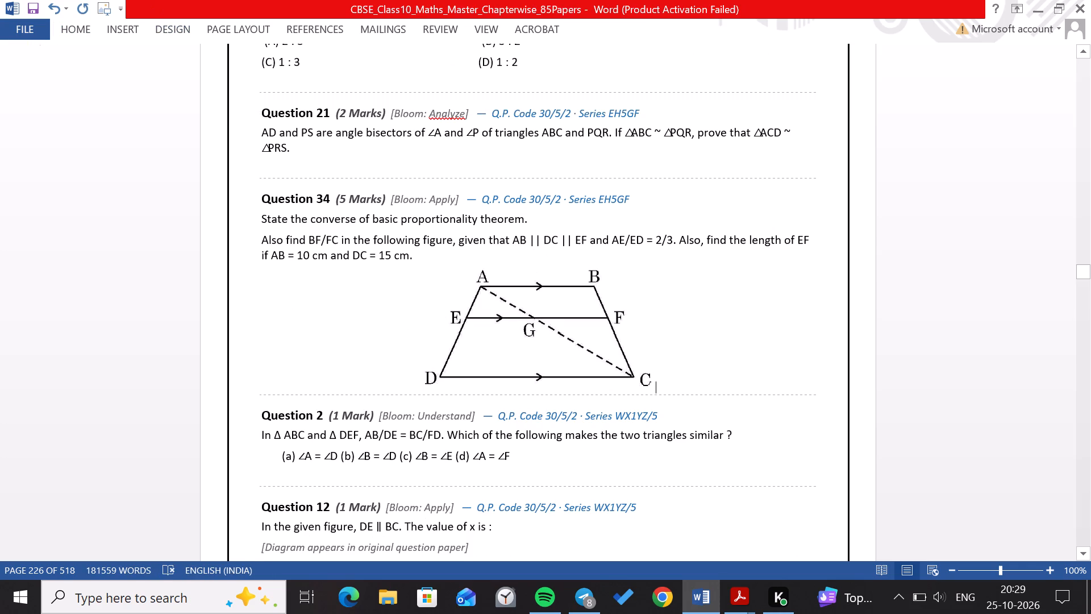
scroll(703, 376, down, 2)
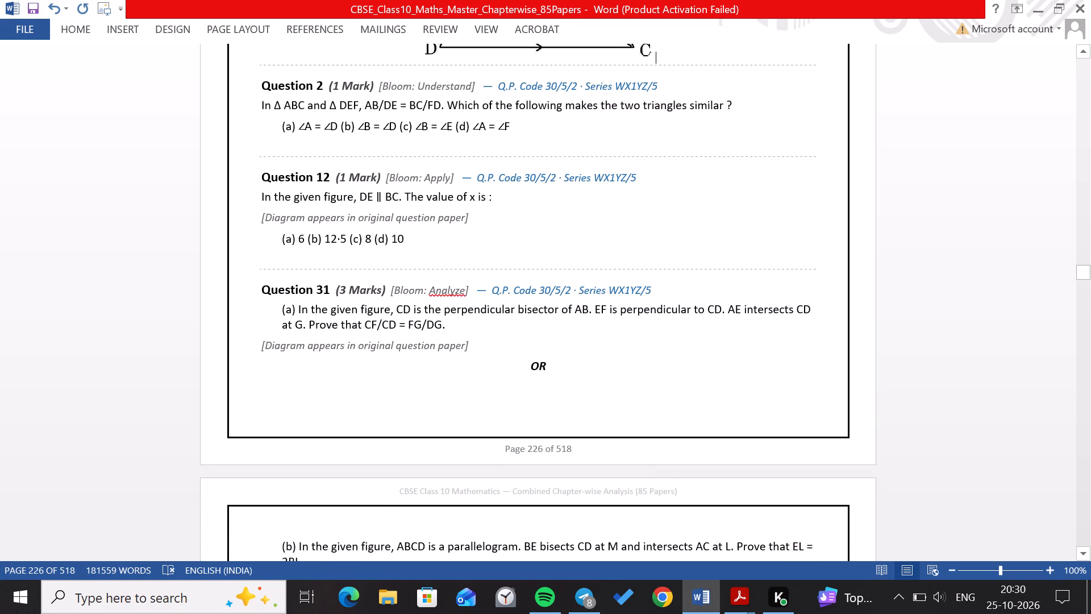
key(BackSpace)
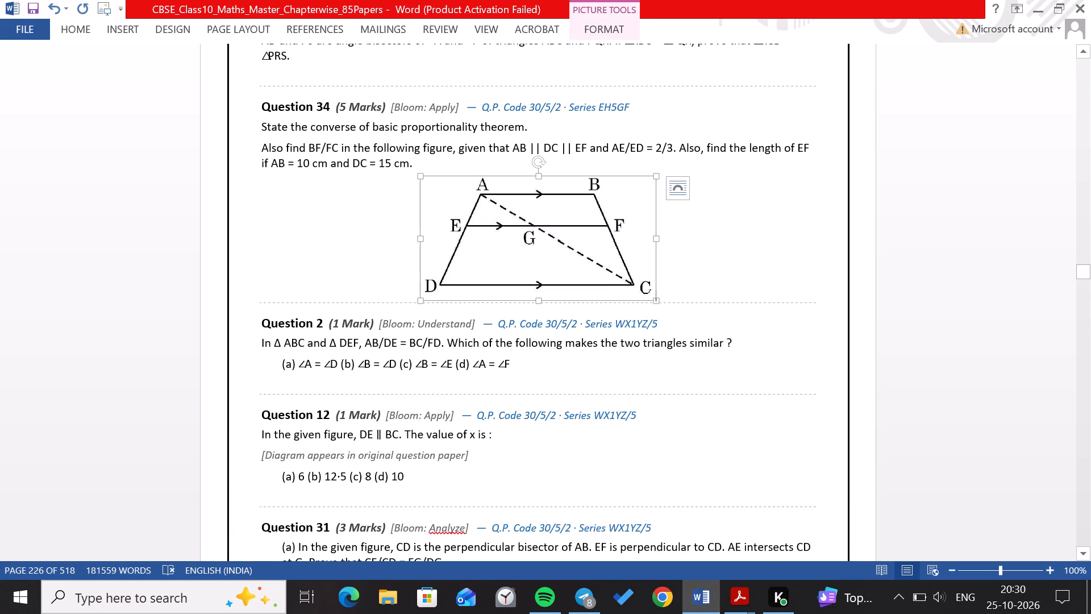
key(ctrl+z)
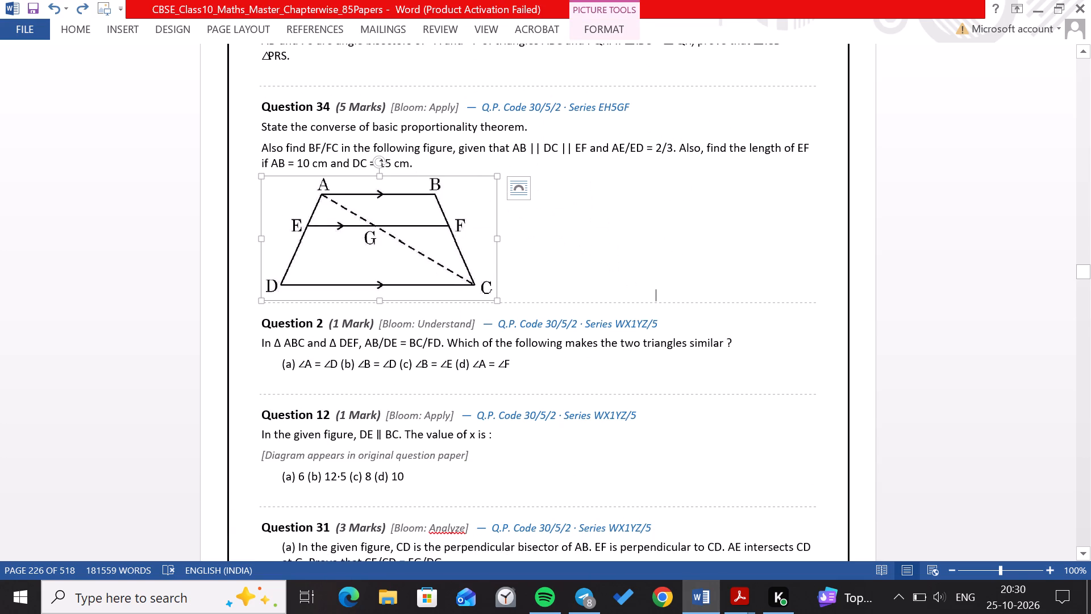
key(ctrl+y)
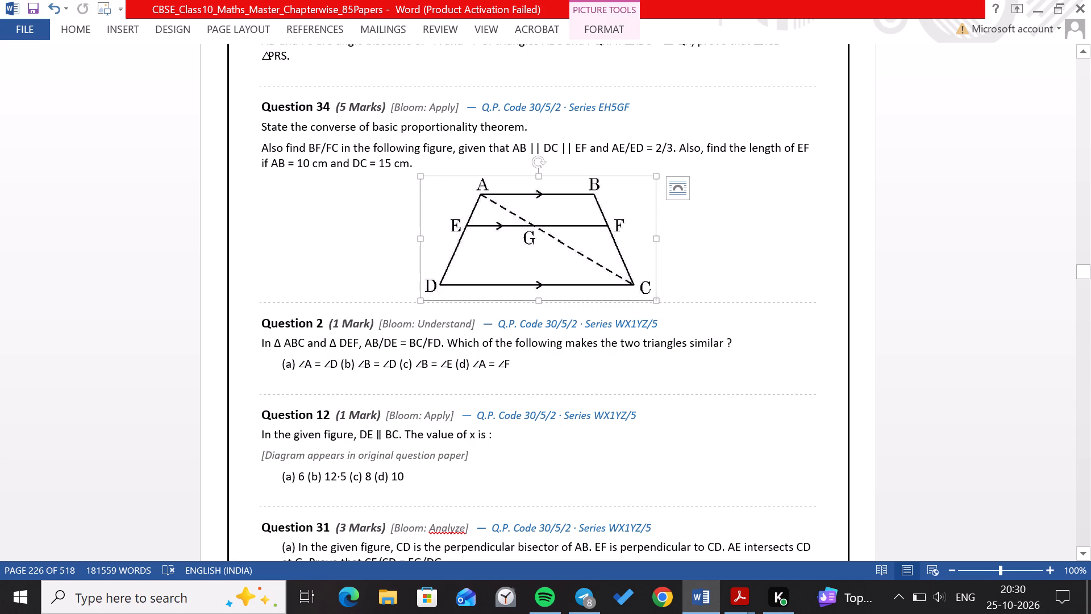
Remove the indent from the option line of Question 2 (30/5/2, Series WX1YZ/5).
click(282, 365)
key(BackSpace)
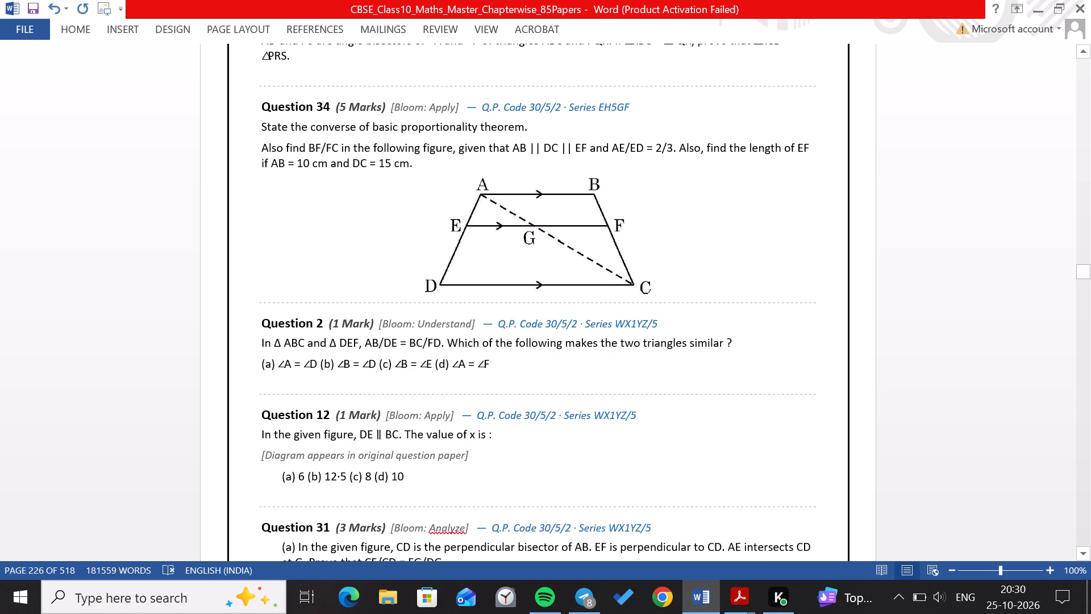
In Question 2 (30/5/2, Series WX1YZ/5), space option (b) away from option (a) to start a second column near mid-line.
click(320, 363)
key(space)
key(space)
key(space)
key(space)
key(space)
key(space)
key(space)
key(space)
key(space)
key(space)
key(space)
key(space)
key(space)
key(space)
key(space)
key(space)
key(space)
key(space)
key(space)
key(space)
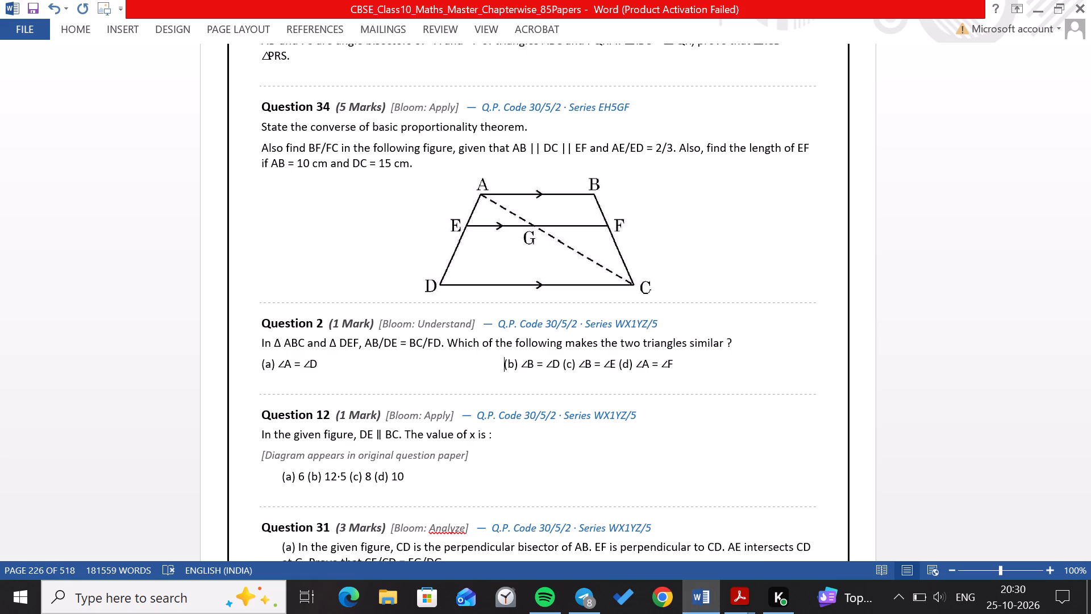
key(BackSpace)
key(BackSpace)
key(BackSpace)
key(BackSpace)
key(BackSpace)
key(BackSpace)
key(BackSpace)
key(BackSpace)
key(BackSpace)
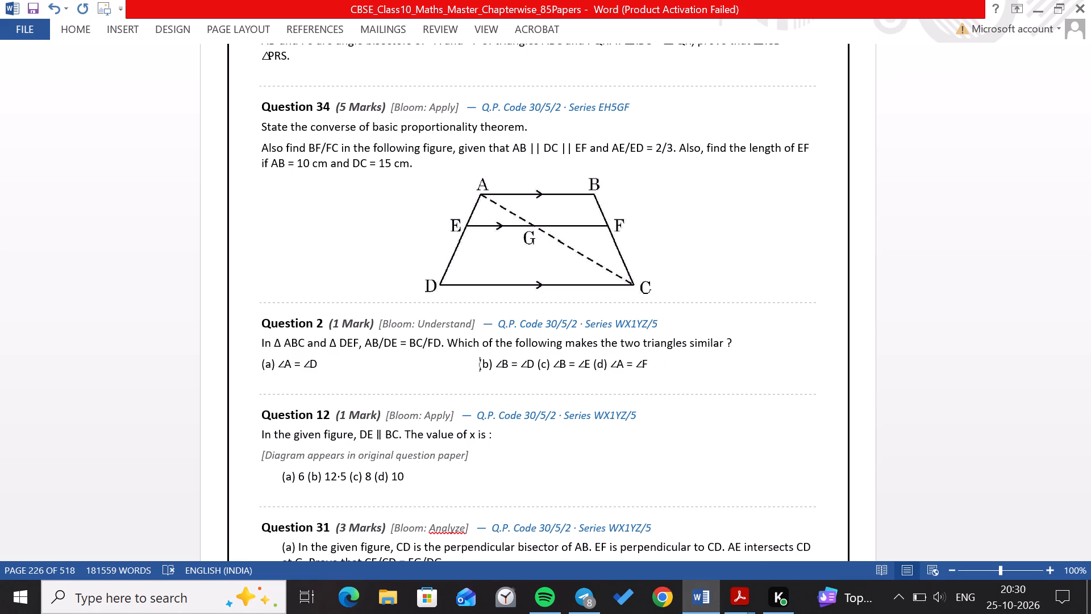
key(BackSpace)
key(BackSpace)
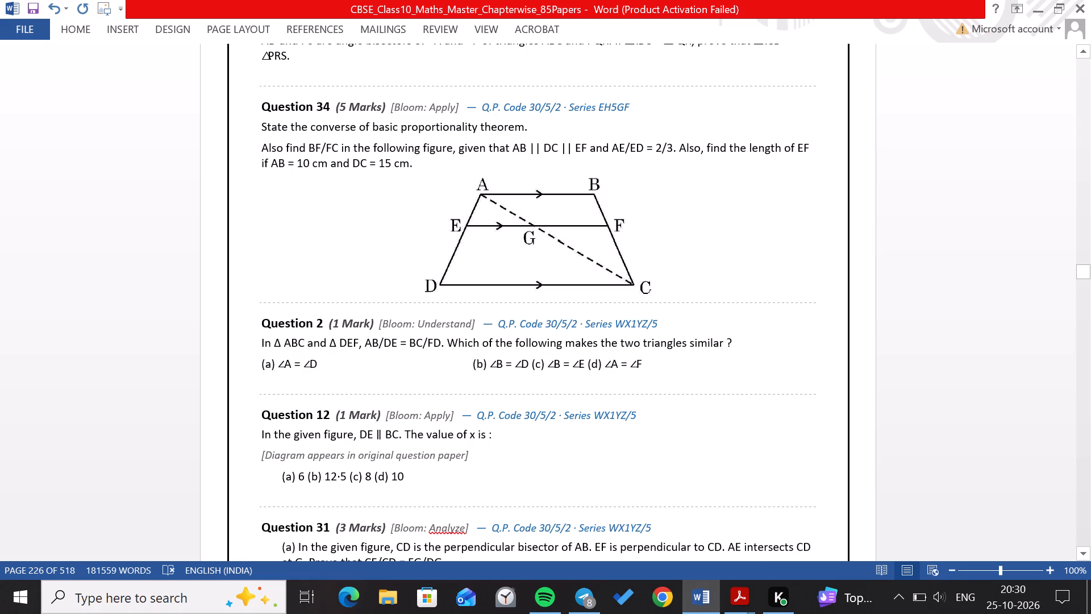
click(531, 364)
key(Return)
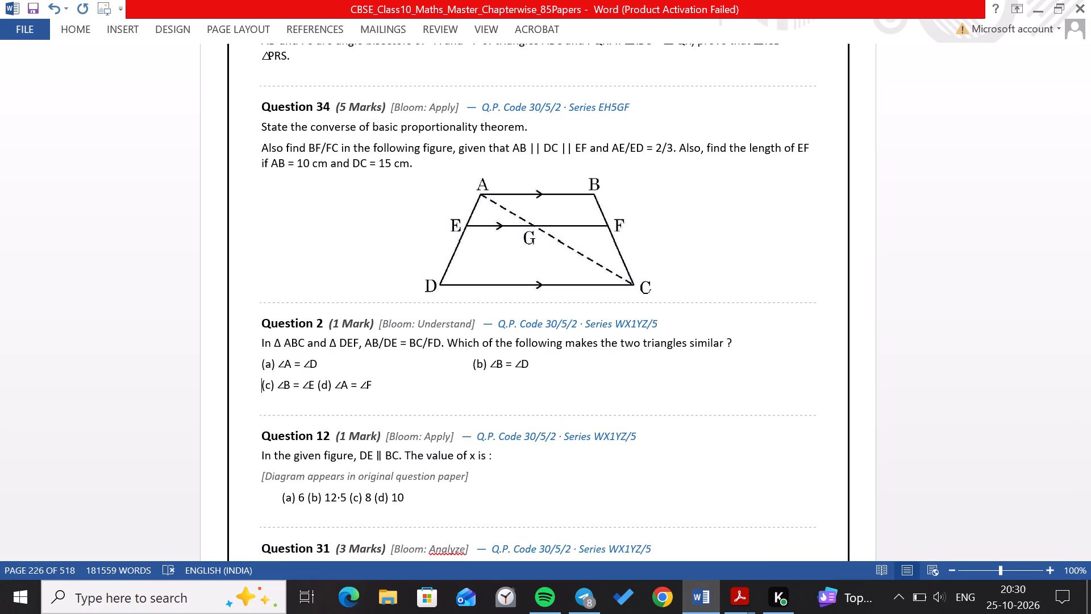
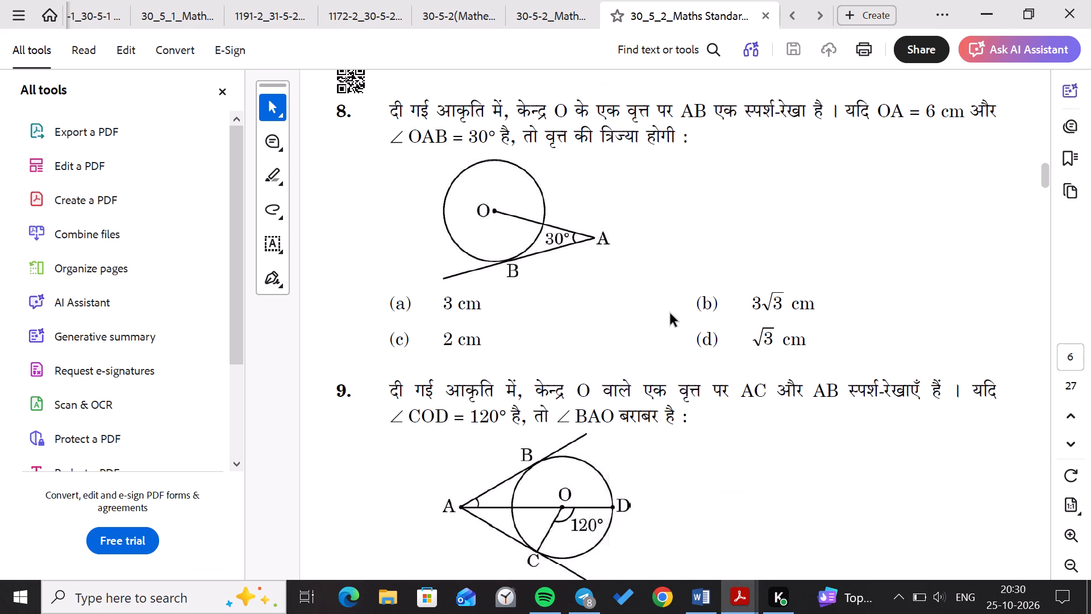
In the 30/5/2 question paper PDF, capture Question 12's triangle figure with DE ∥ BC from page 9 as a screen snip.
scroll(671, 314, down, 7)
scroll(671, 314, up, 1)
scroll(671, 314, down, 1)
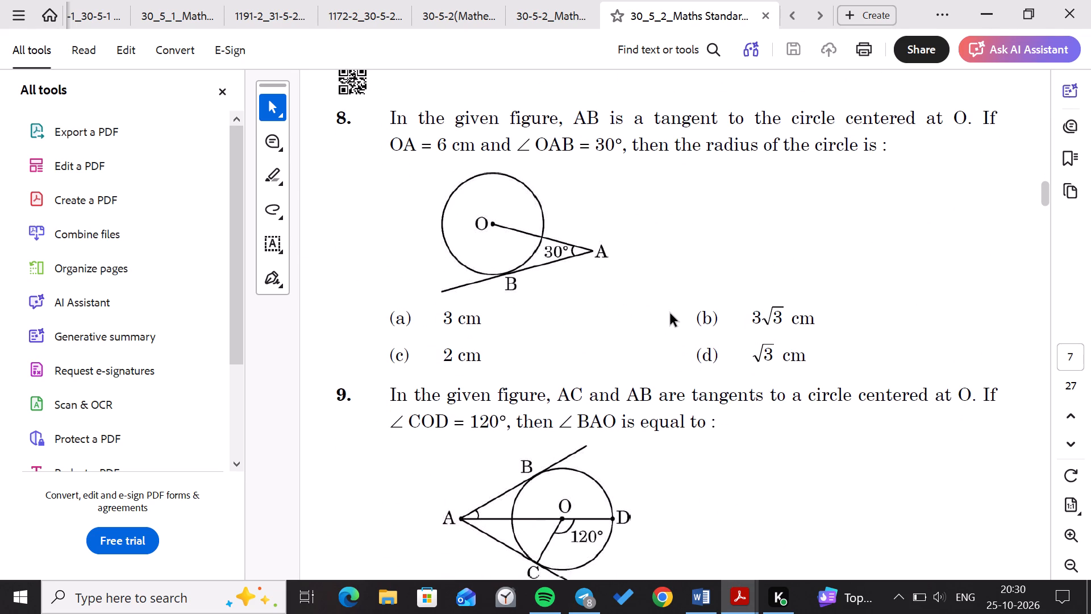
scroll(671, 314, down, 16)
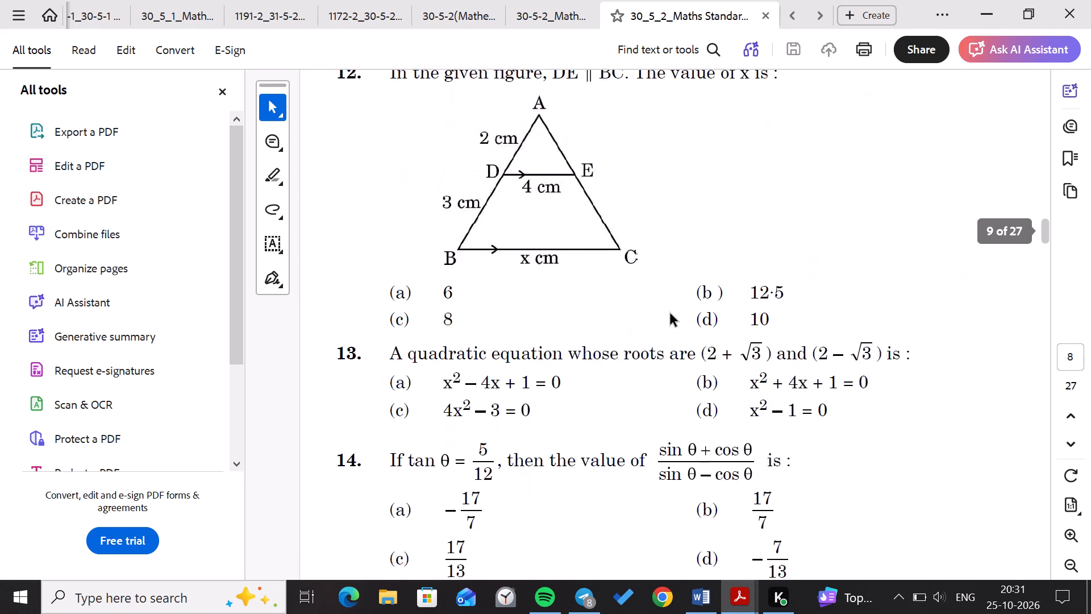
scroll(671, 314, up, 1)
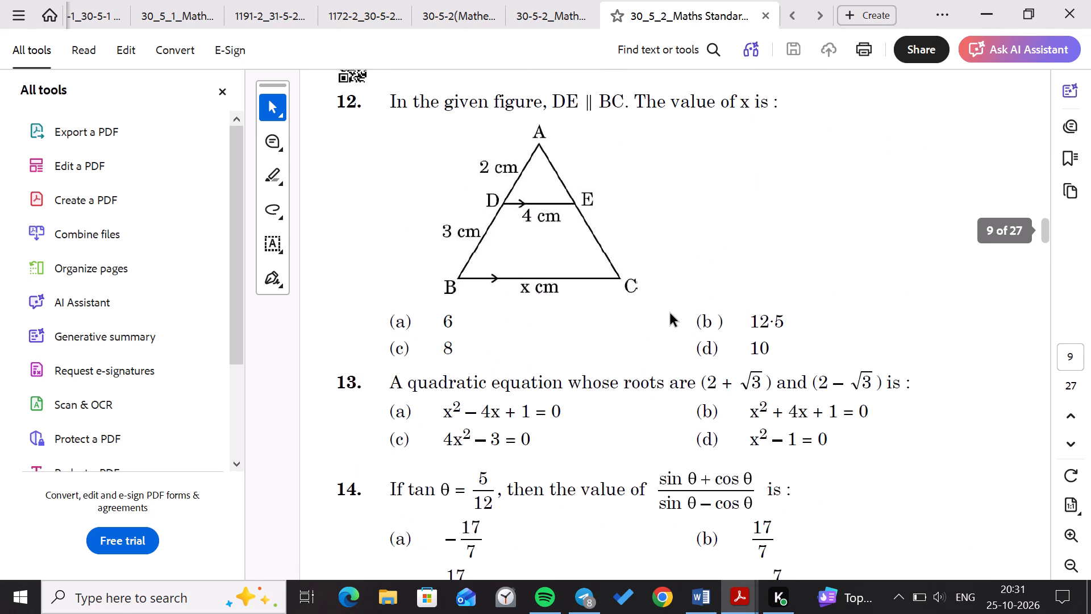
scroll(671, 314, up, 1)
key(shift+super+s)
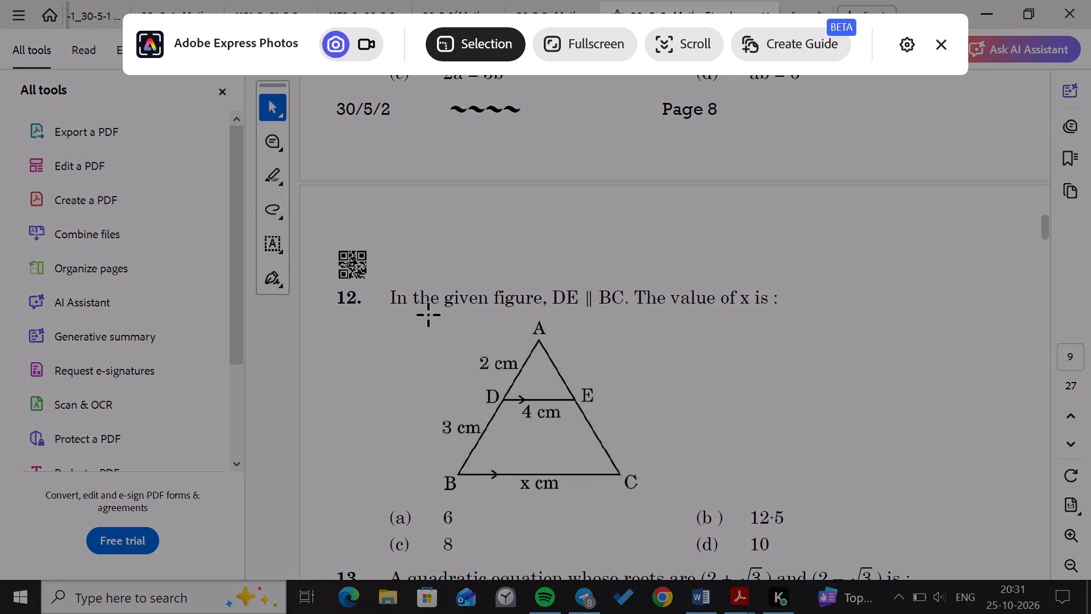
Capture Question 12's triangle figure from page 9 of the 30/5/2 question paper PDF as a screen snip.
drag(430, 314, 651, 500)
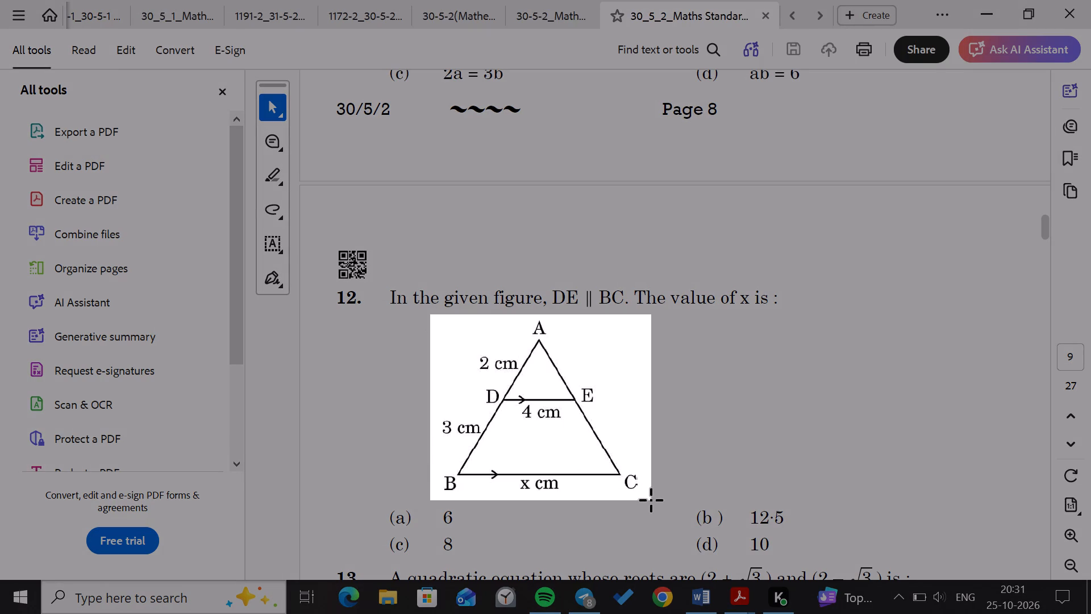
drag(651, 500, 652, 500)
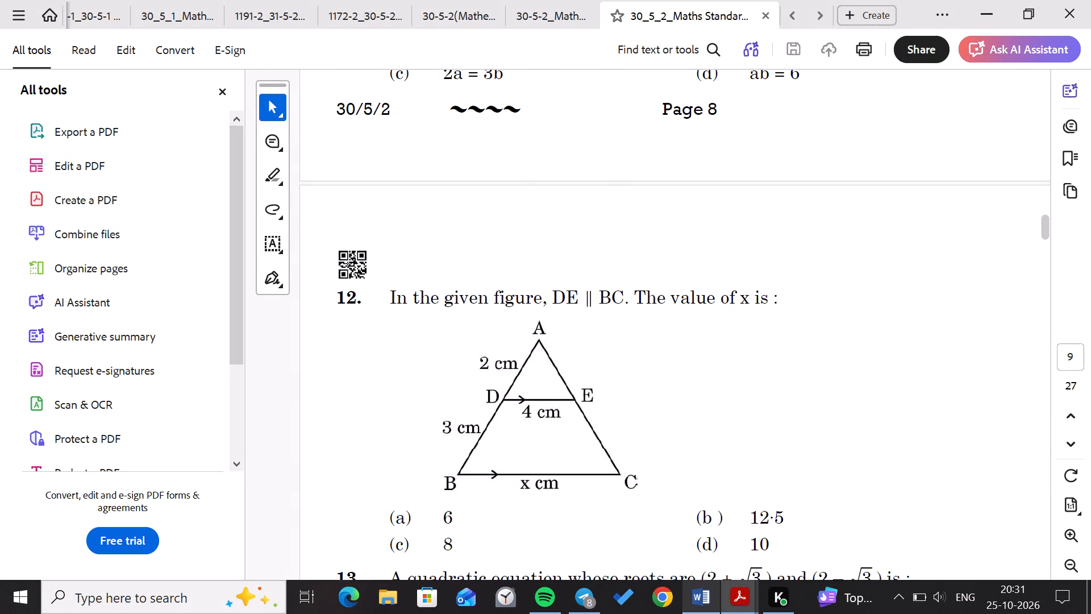
In the Word document, replace Question 12's diagram placeholder with the captured triangle above the options and shrink it to about two-thirds size.
click(695, 604)
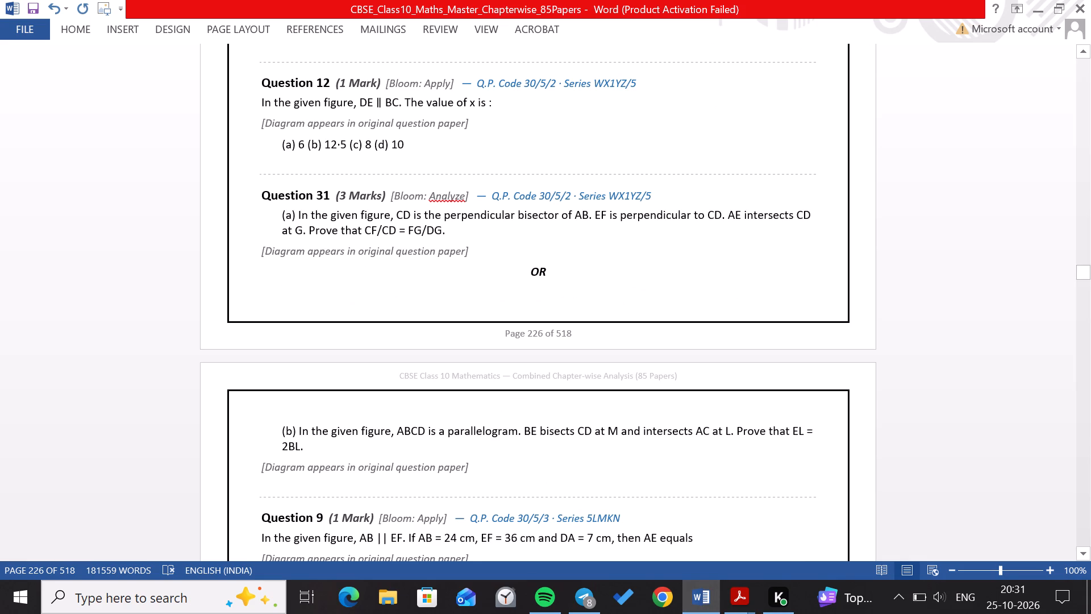
drag(260, 123, 463, 121)
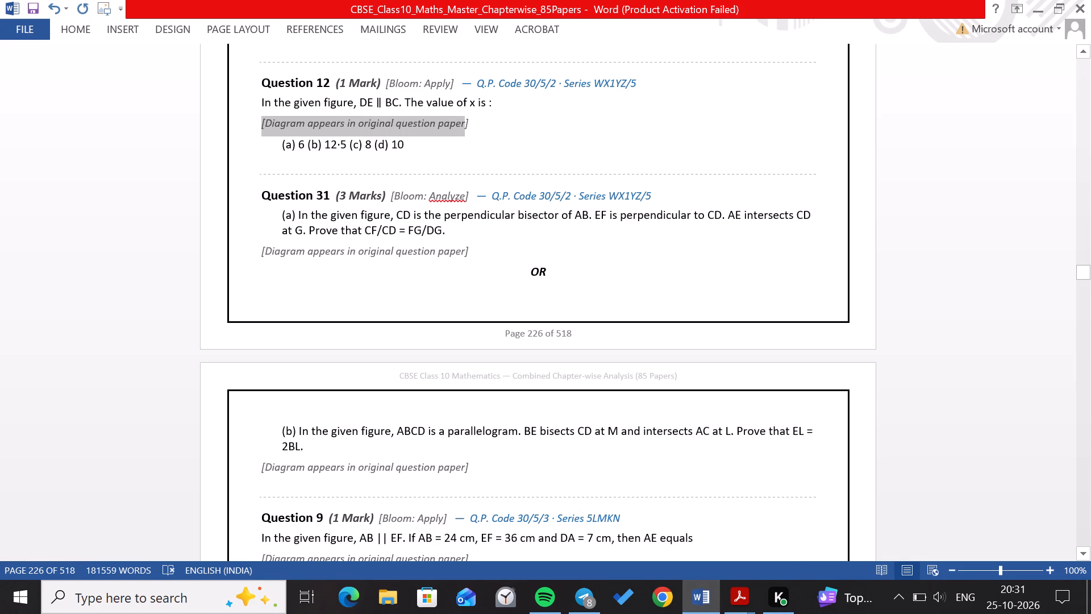
drag(463, 121, 467, 121)
click(474, 123)
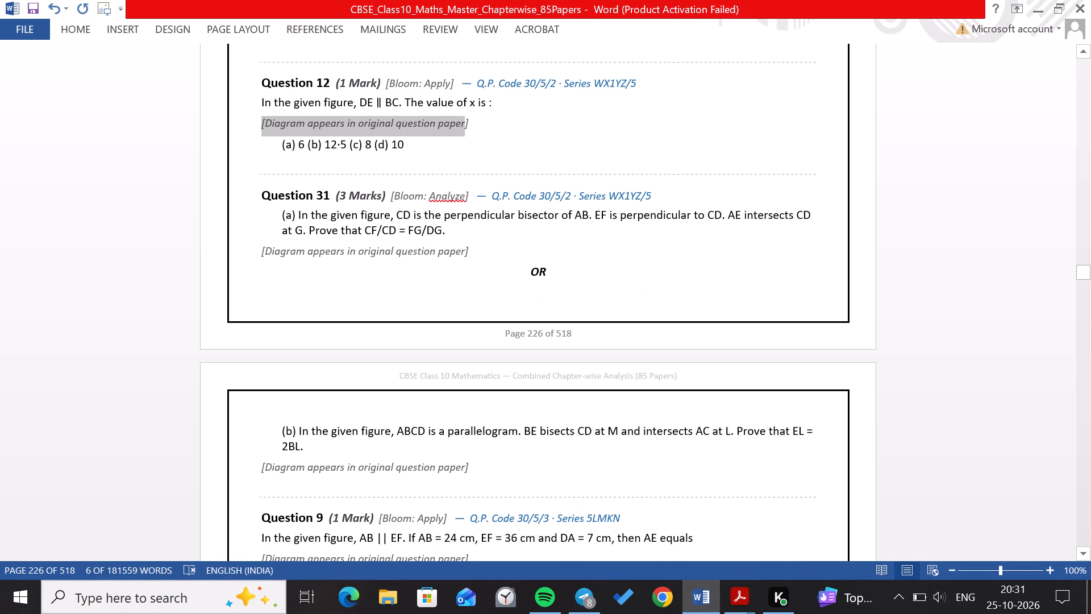
drag(474, 123, 271, 135)
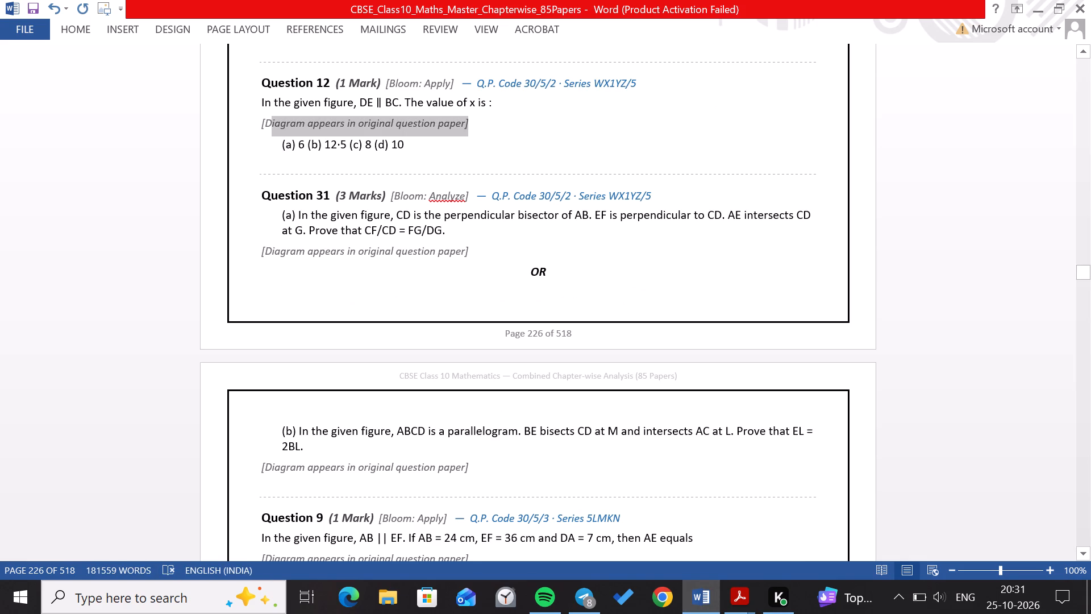
drag(271, 135, 263, 129)
key(BackSpace)
key(Delete)
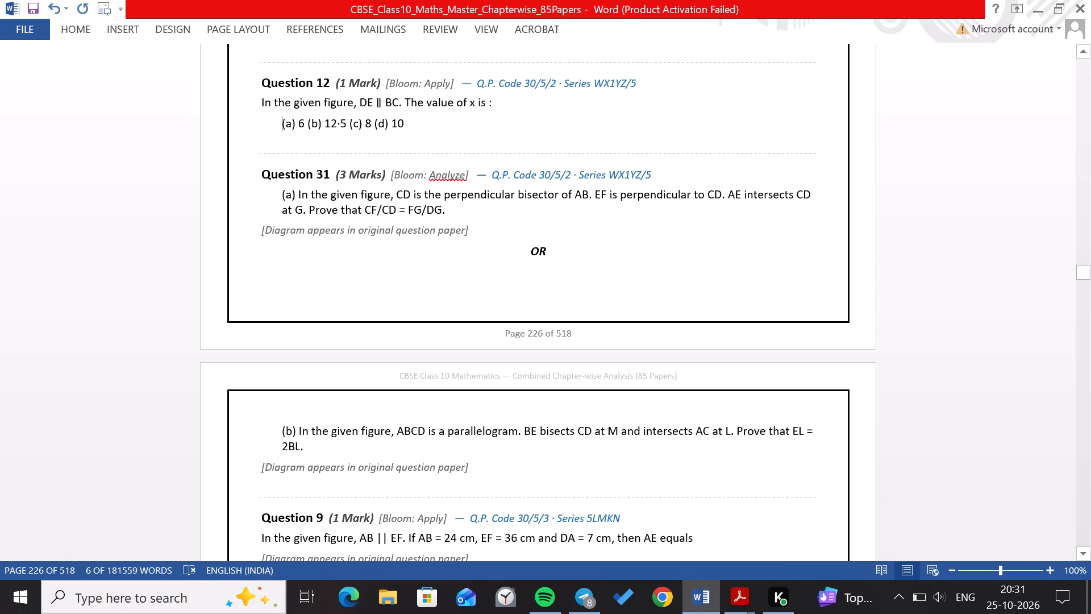
key(Return)
key(Up)
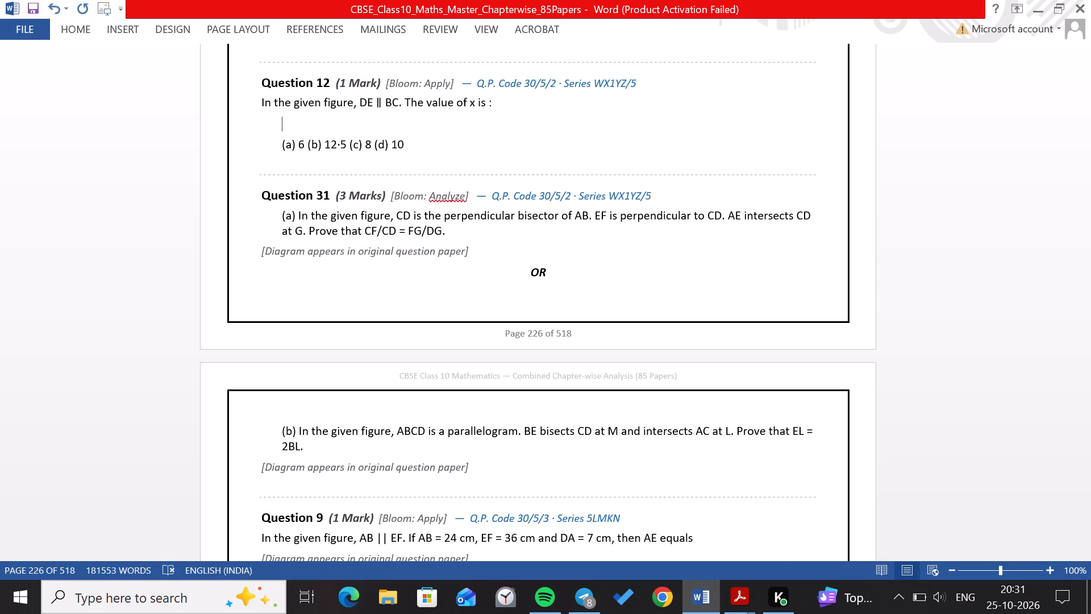
key(ctrl+v)
click(442, 504)
click(442, 504)
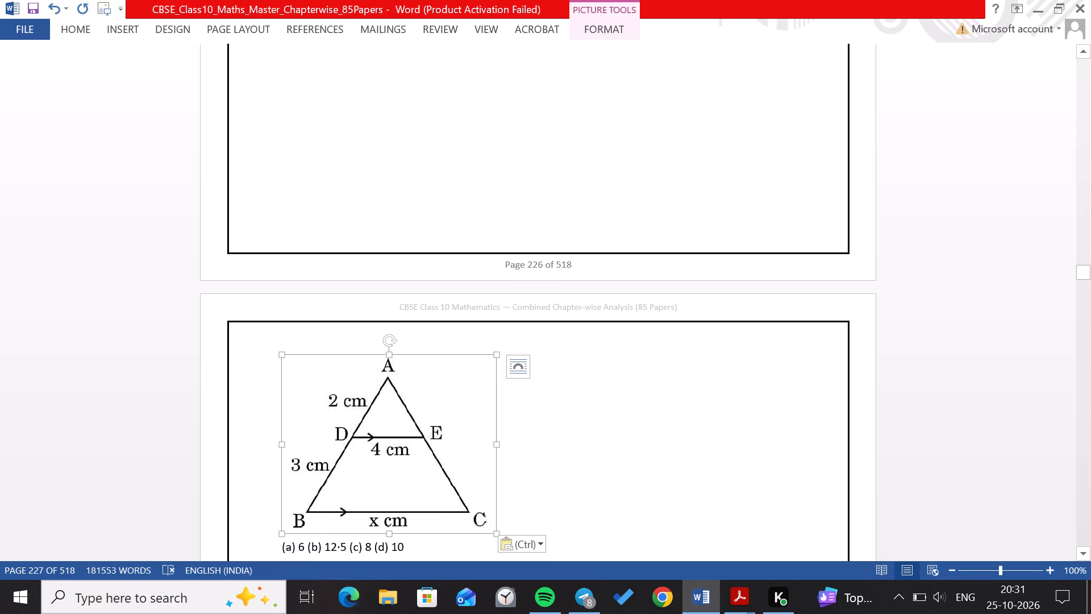
drag(496, 533, 418, 433)
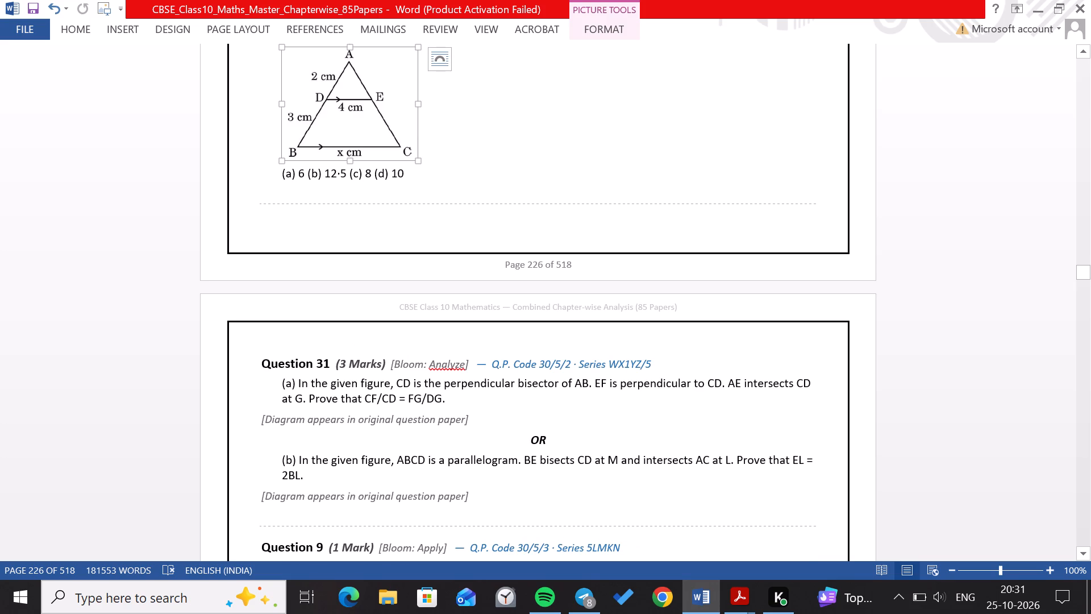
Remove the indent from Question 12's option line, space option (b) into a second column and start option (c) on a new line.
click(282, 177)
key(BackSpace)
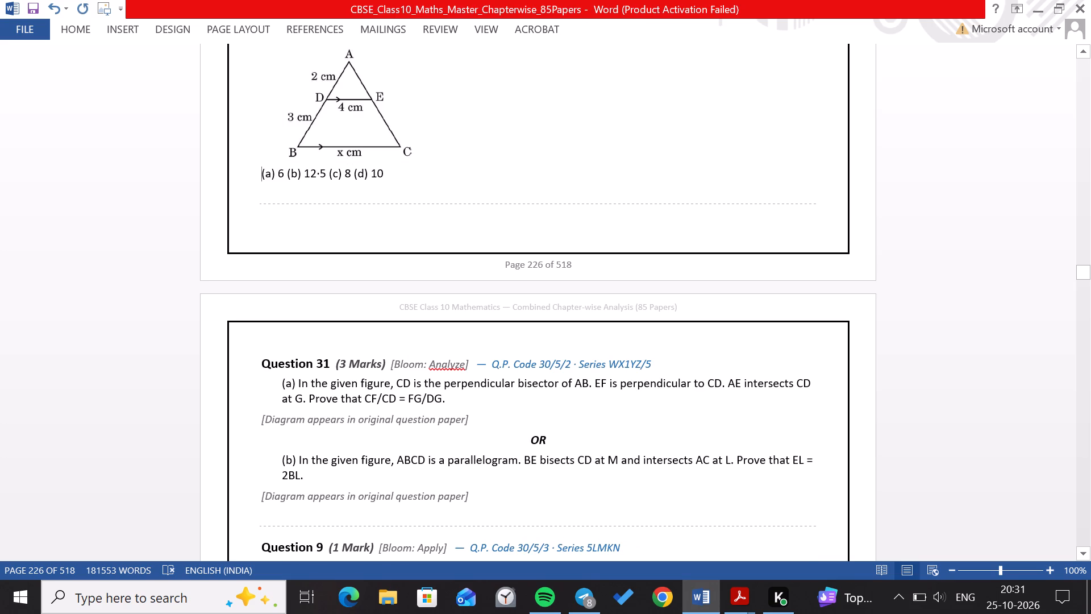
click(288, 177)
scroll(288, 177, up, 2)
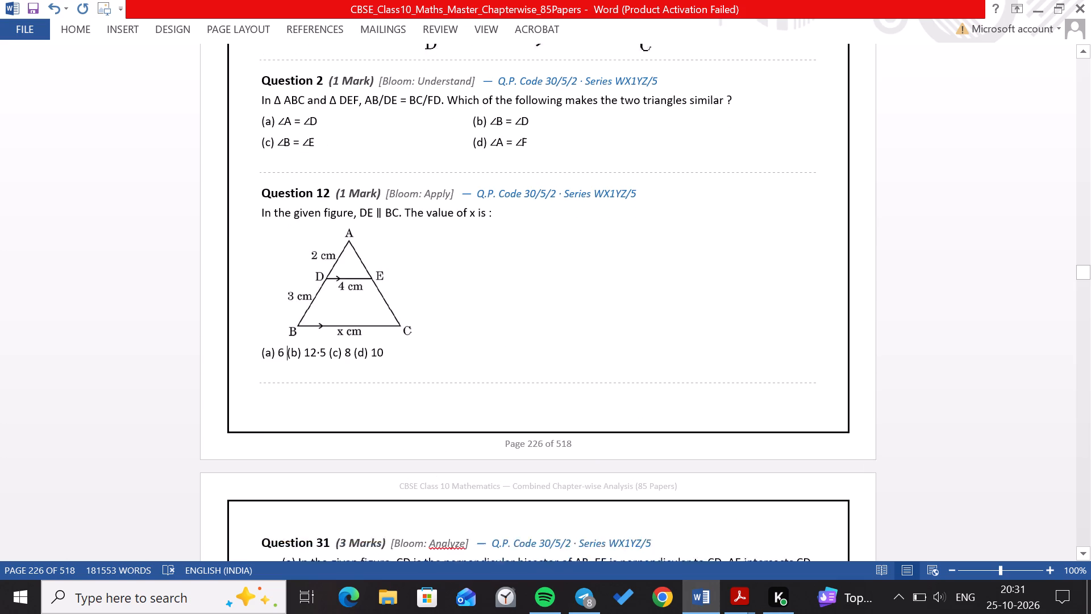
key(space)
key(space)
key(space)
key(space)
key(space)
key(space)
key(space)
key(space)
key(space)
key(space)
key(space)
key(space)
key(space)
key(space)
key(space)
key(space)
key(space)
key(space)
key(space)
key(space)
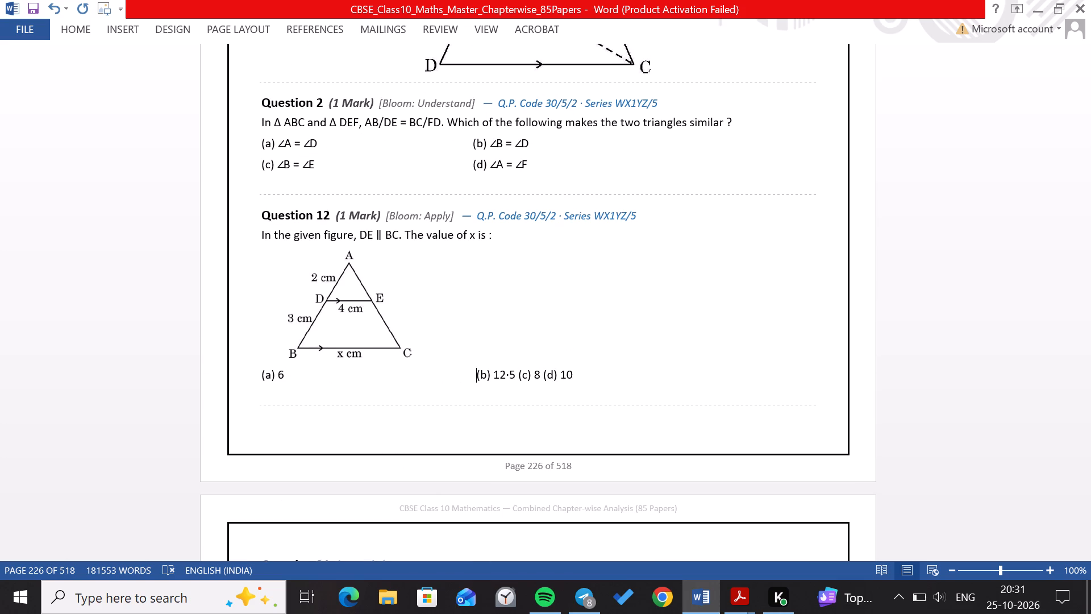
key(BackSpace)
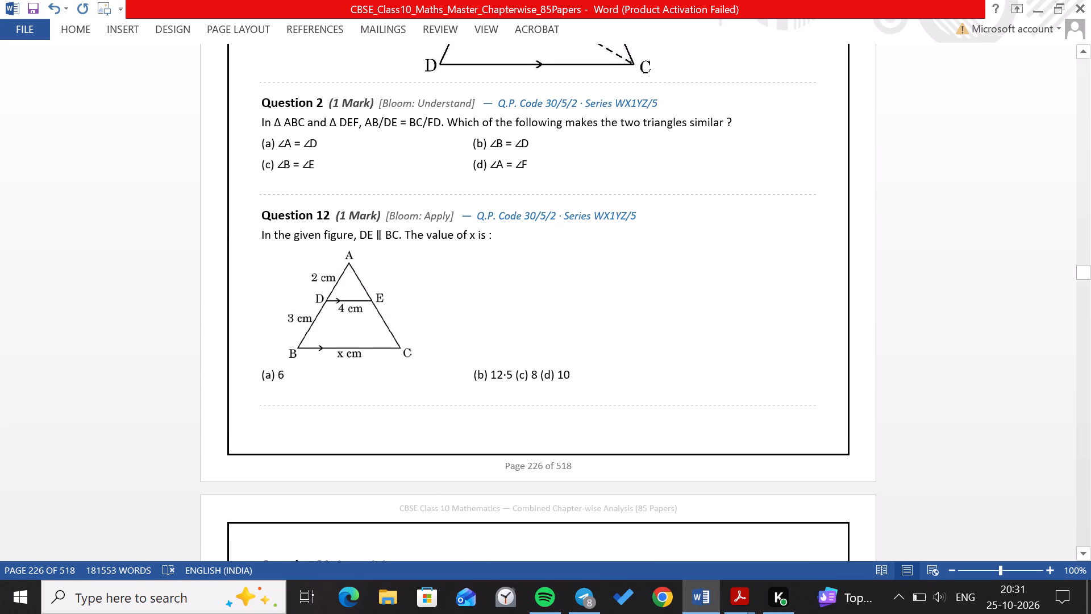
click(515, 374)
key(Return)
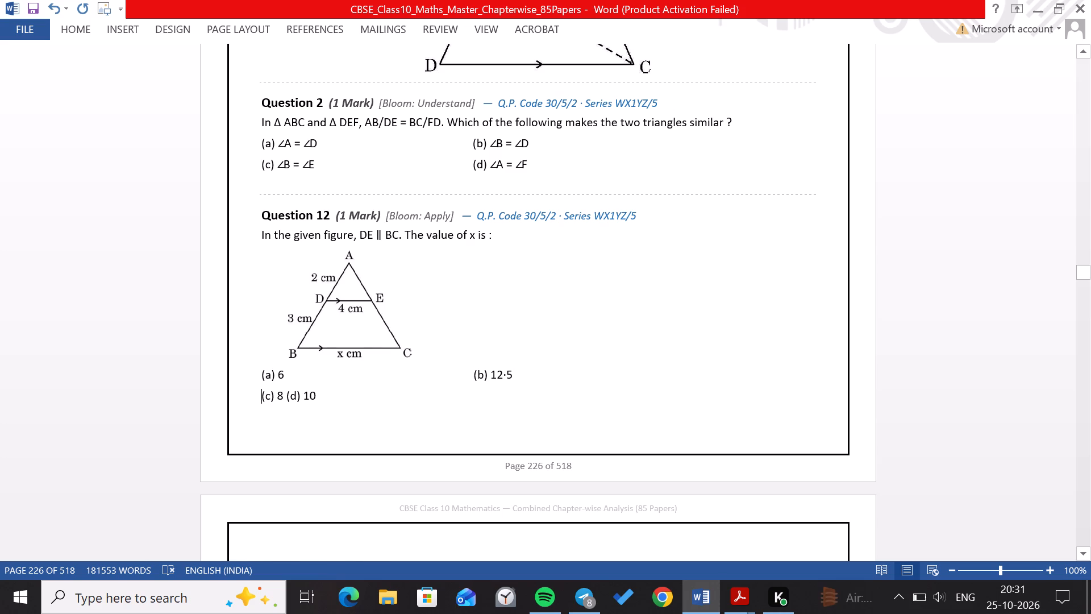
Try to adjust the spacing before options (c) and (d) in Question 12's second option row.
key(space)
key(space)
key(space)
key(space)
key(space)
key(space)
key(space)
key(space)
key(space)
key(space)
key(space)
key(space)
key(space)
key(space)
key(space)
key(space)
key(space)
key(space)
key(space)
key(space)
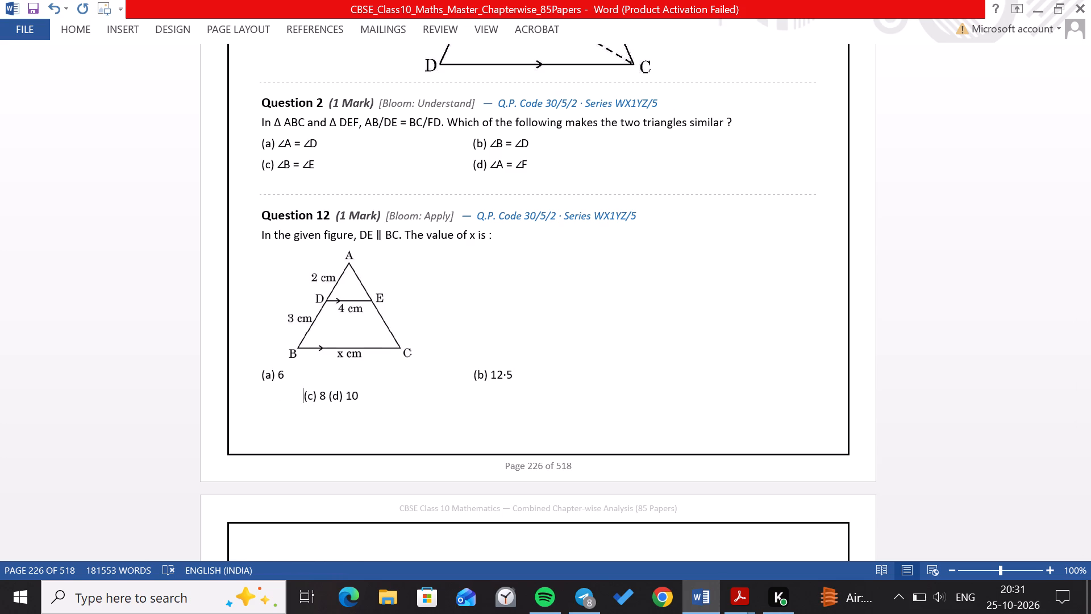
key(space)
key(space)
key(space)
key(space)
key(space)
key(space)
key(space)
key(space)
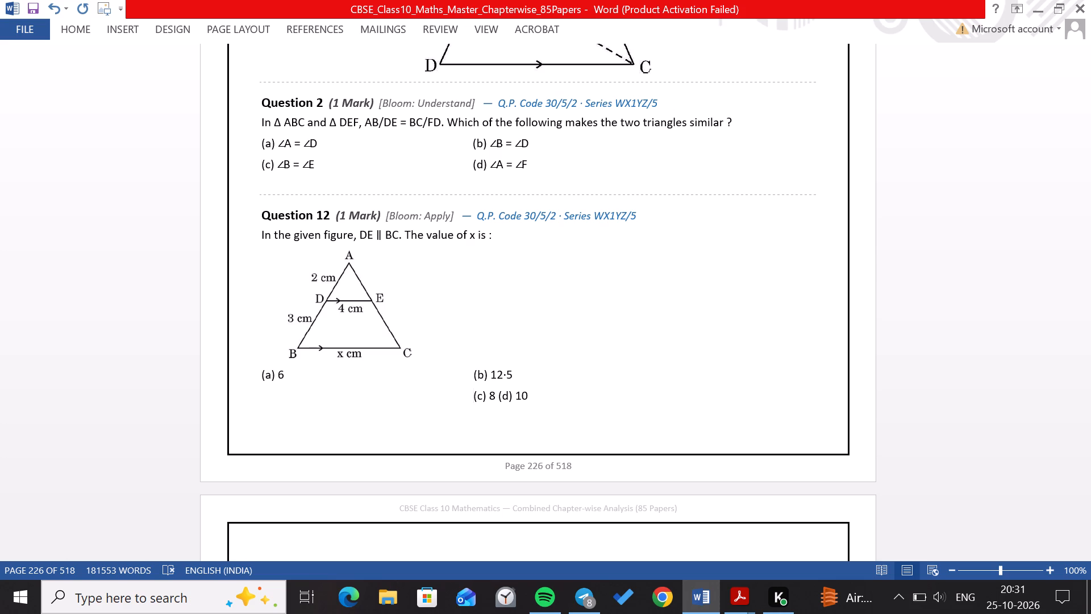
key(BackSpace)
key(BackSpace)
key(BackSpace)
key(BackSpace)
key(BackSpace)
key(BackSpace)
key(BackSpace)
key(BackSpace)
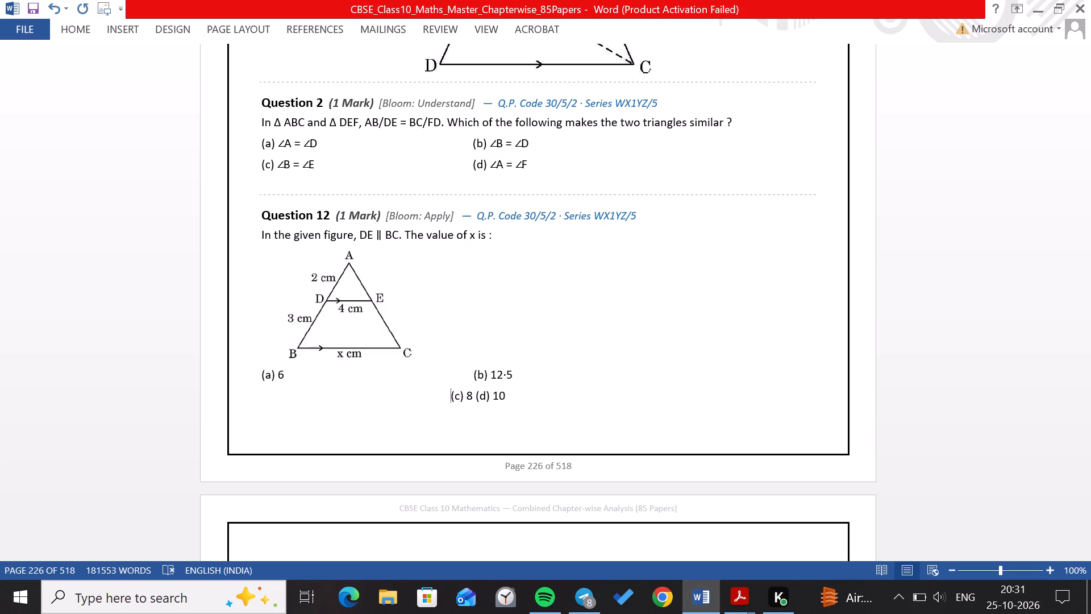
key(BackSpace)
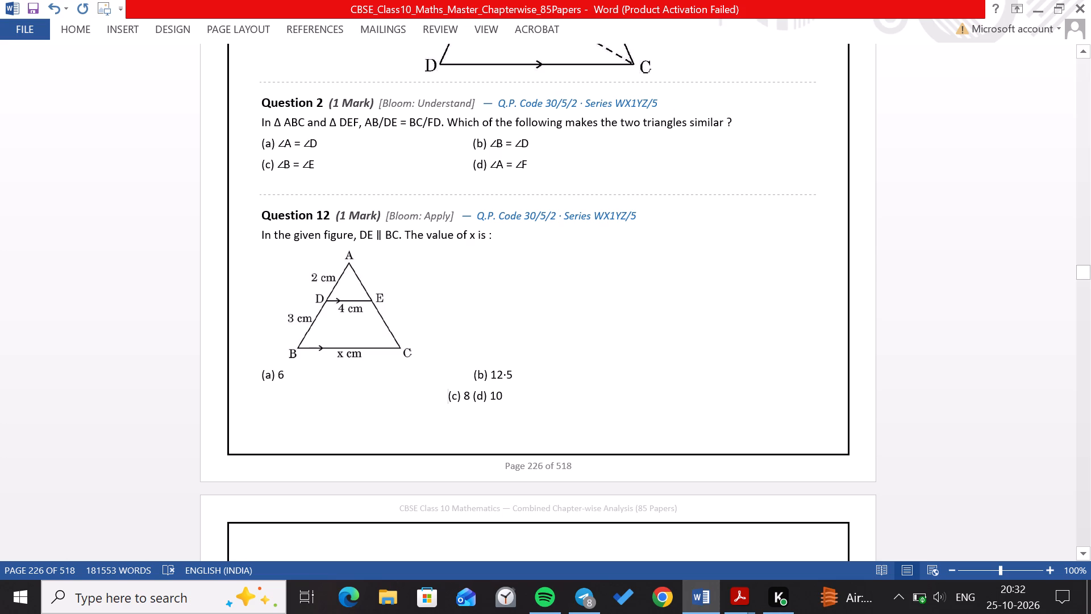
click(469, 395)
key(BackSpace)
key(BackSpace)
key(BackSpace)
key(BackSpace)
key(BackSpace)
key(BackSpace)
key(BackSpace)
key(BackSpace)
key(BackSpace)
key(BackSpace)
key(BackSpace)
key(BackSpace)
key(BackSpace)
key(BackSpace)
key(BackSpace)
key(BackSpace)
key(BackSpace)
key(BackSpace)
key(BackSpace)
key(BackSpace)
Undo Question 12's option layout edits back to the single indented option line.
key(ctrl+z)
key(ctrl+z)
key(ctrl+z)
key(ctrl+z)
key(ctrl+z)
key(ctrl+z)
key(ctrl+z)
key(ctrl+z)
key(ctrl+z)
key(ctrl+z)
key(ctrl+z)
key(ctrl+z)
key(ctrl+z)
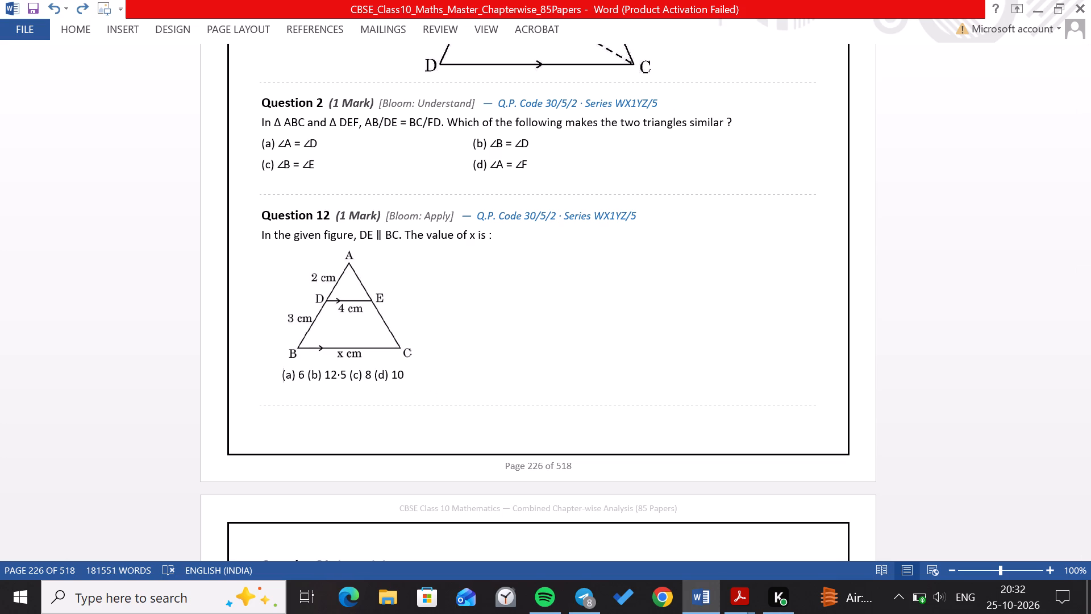
Remove the indent from Question 12's option line, space option (b) into a second column and start option (c) on a new line.
key(BackSpace)
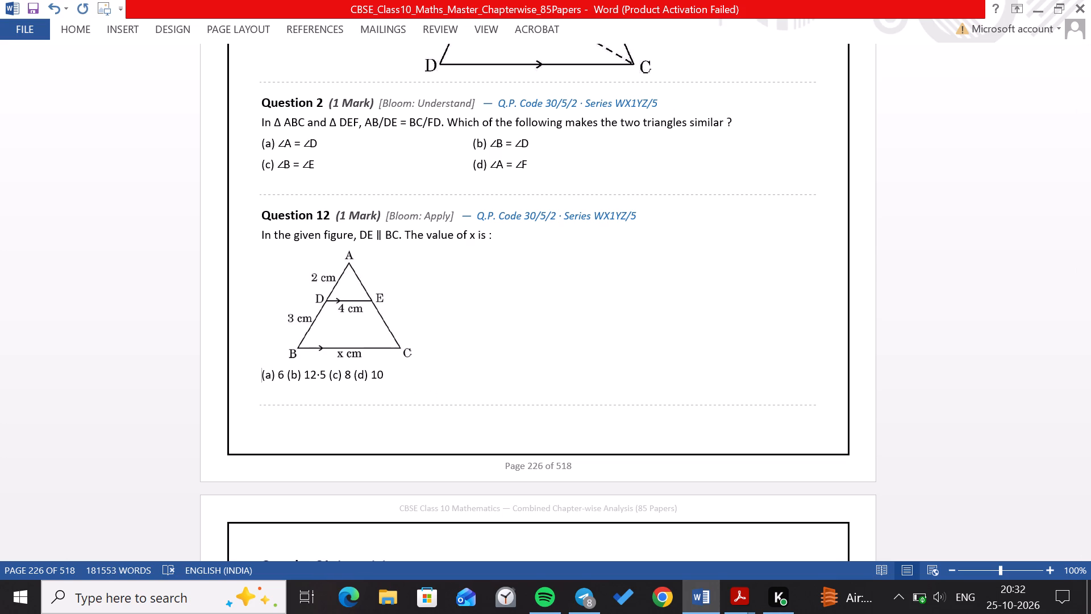
click(288, 374)
key(space)
key(space)
key(space)
key(space)
key(space)
key(space)
key(space)
key(space)
key(space)
key(space)
key(space)
key(space)
key(space)
key(space)
key(space)
key(space)
key(space)
key(space)
key(space)
key(space)
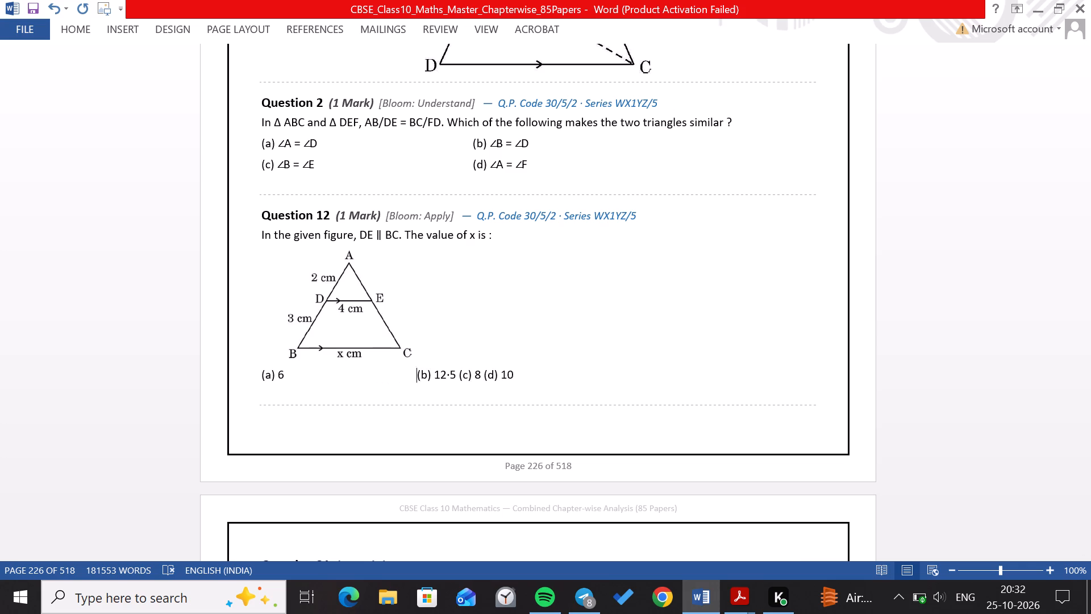
key(space)
key(space)
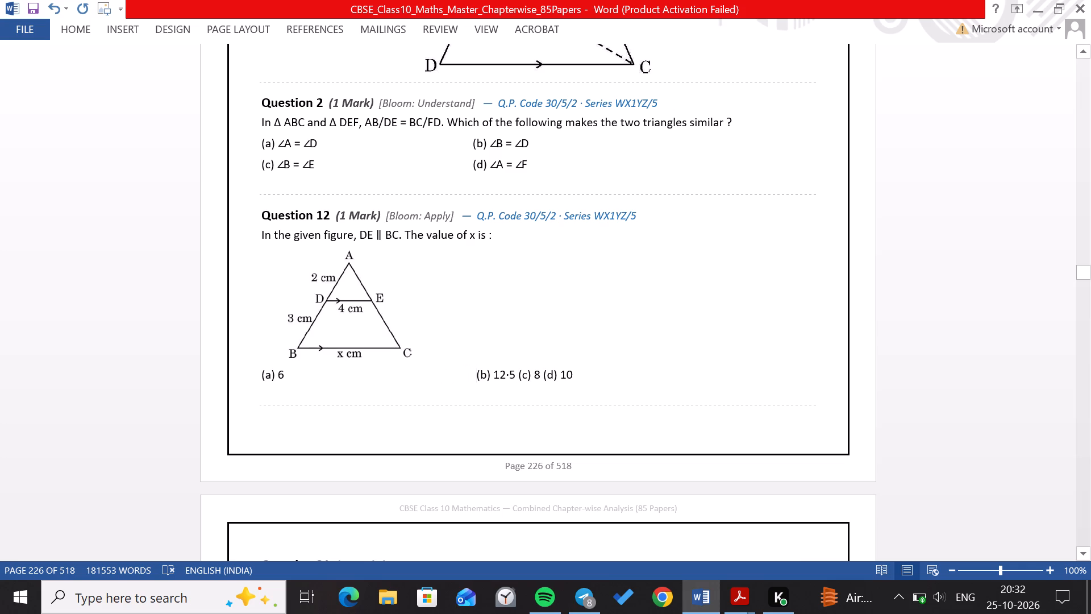
click(519, 374)
key(Return)
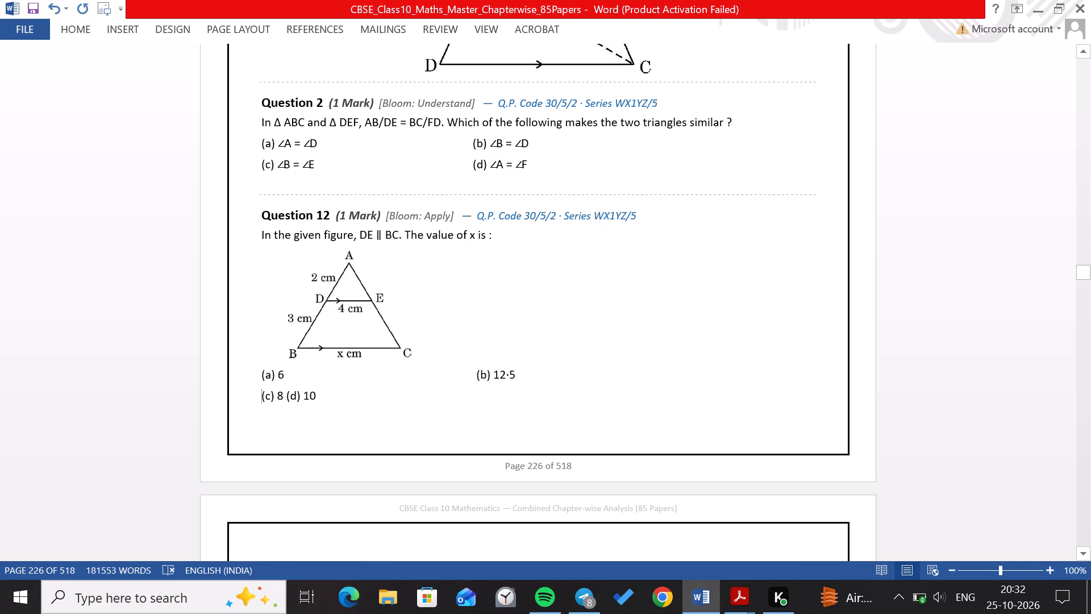
Space Question 12's option (d) across into the second column, under option (b).
click(287, 394)
key(space)
key(space)
key(space)
key(space)
key(space)
key(space)
key(space)
key(space)
key(space)
key(space)
key(space)
key(space)
key(space)
key(space)
key(space)
key(space)
key(space)
key(space)
key(space)
key(space)
key(space)
Switch to the 30/5/2 Maths Standard PDF in Acrobat and capture the Question 31(a) triangle figure from page 15.
scroll(287, 394, down, 3)
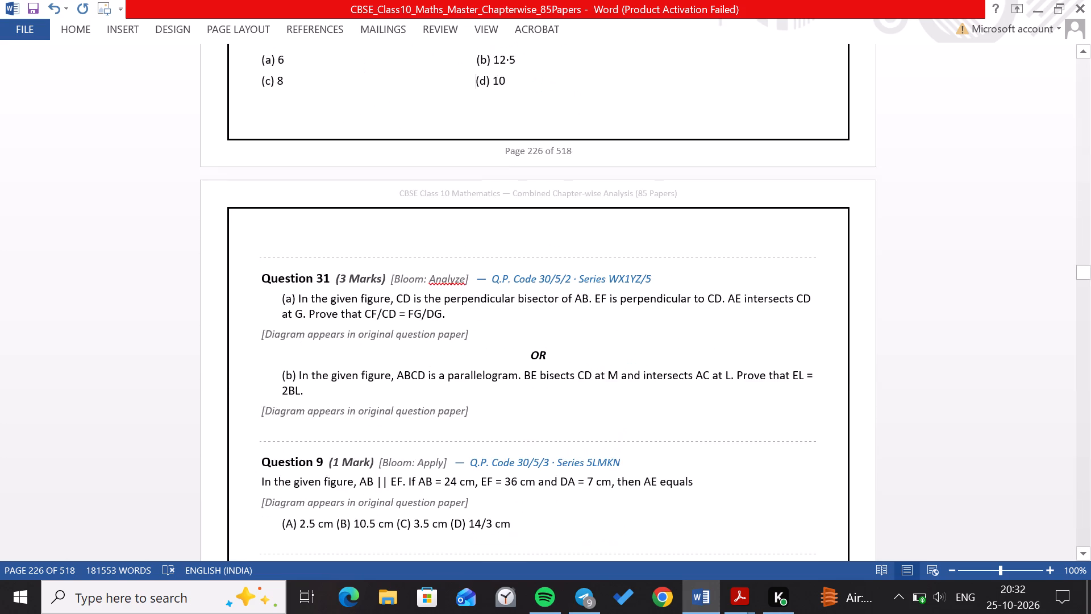
scroll(287, 394, down, 1)
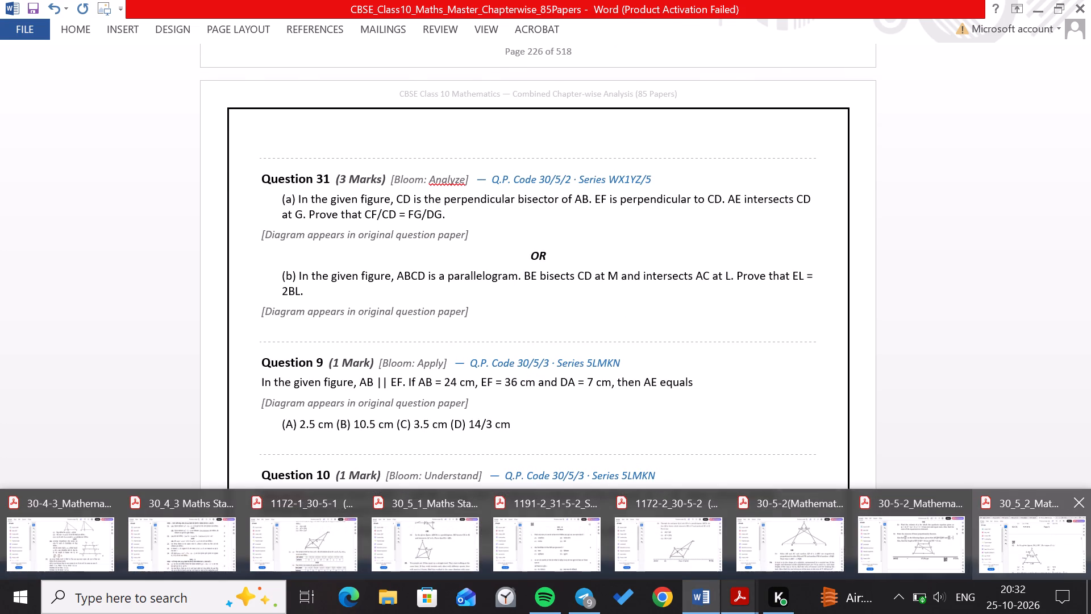
click(1065, 542)
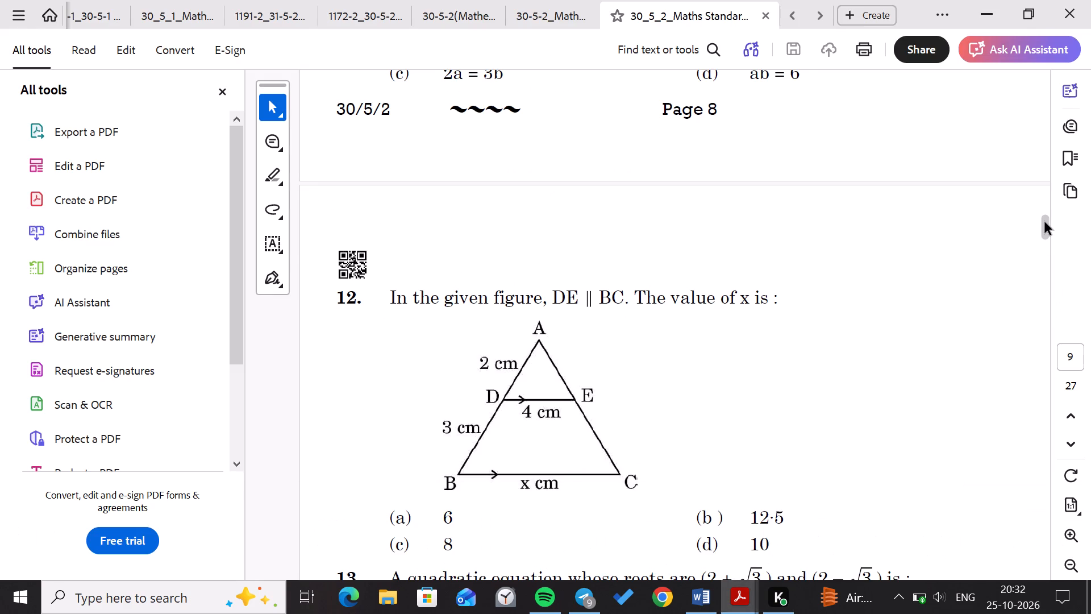
drag(1045, 222, 1047, 342)
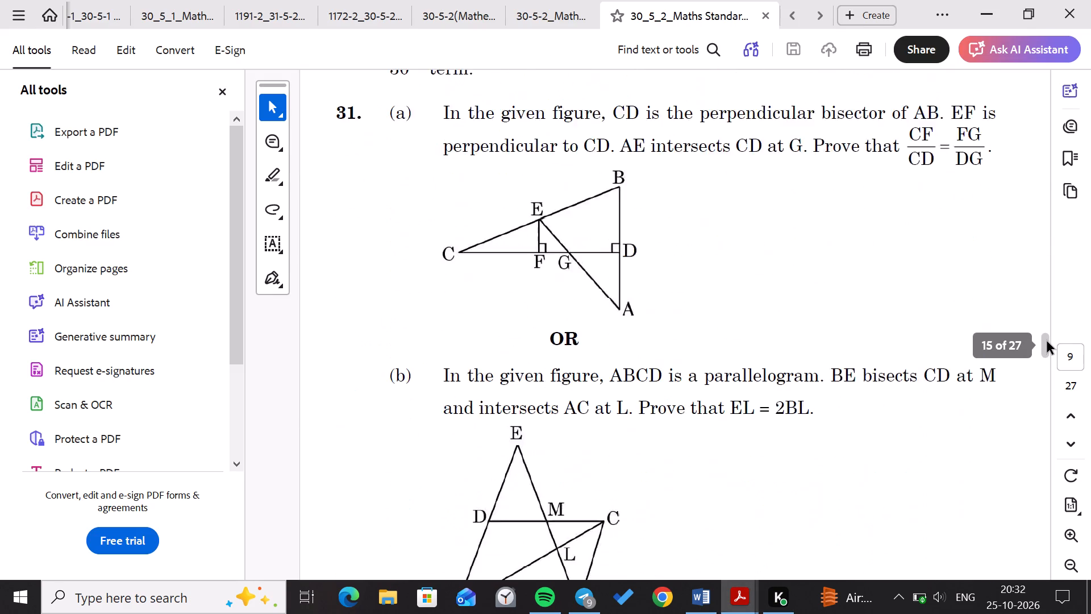
drag(1047, 342, 1047, 336)
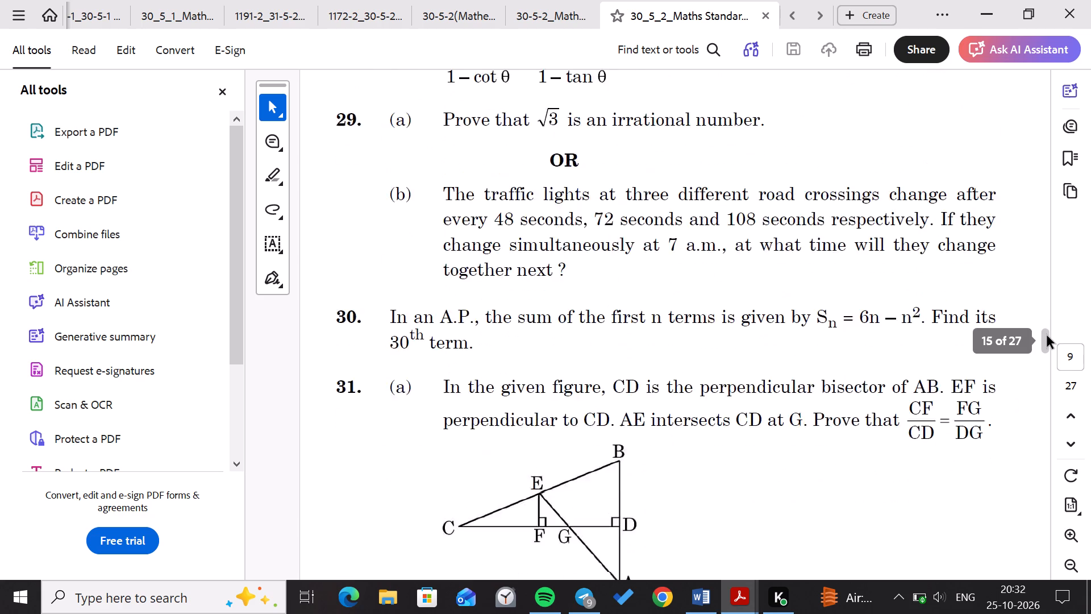
drag(1047, 336, 1047, 342)
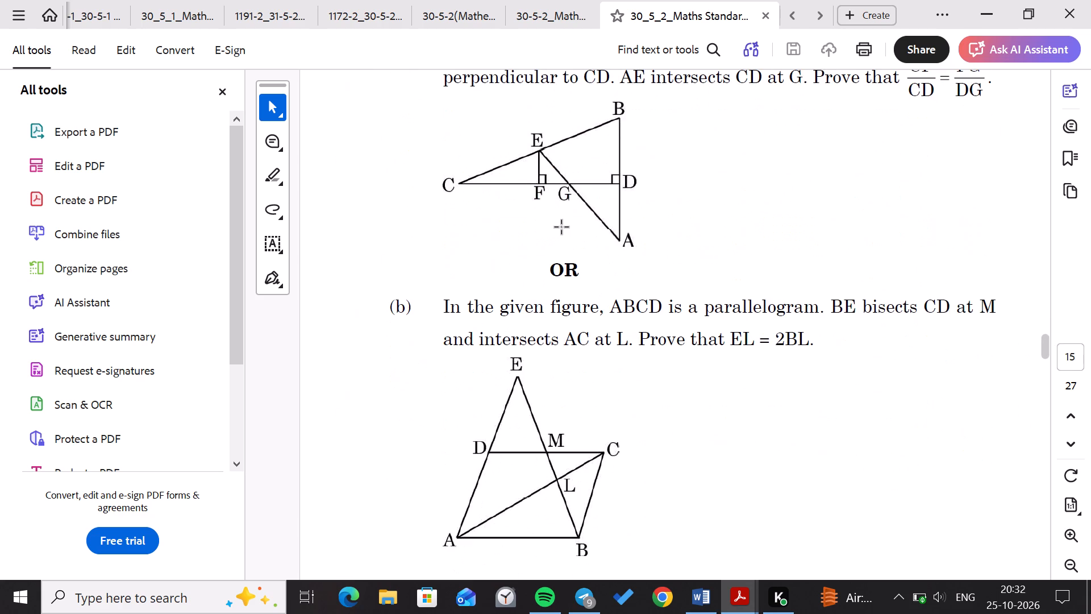
key(shift+super+s)
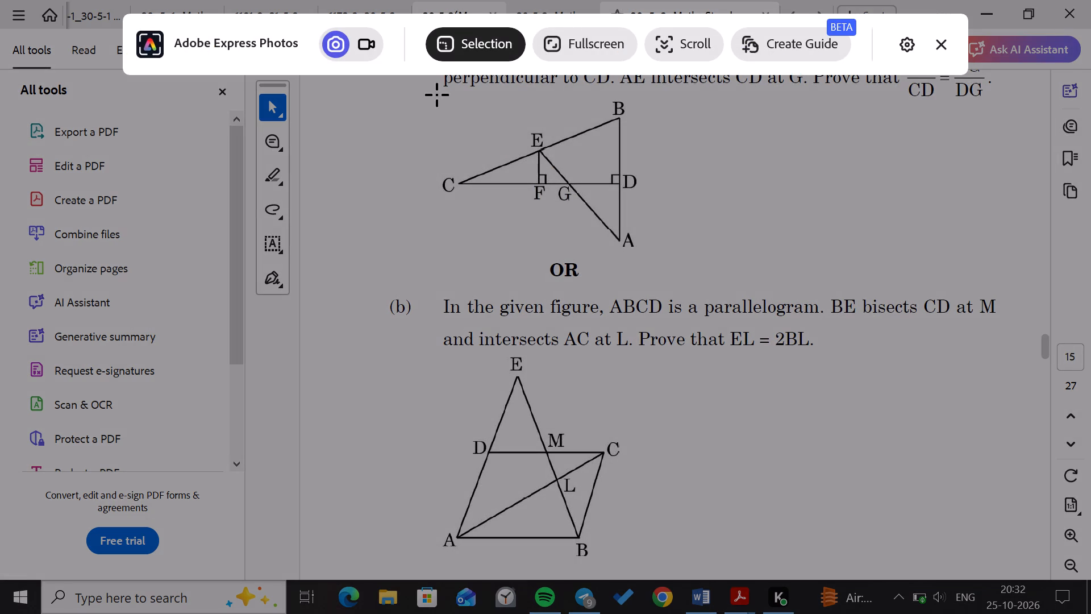
drag(434, 97, 663, 265)
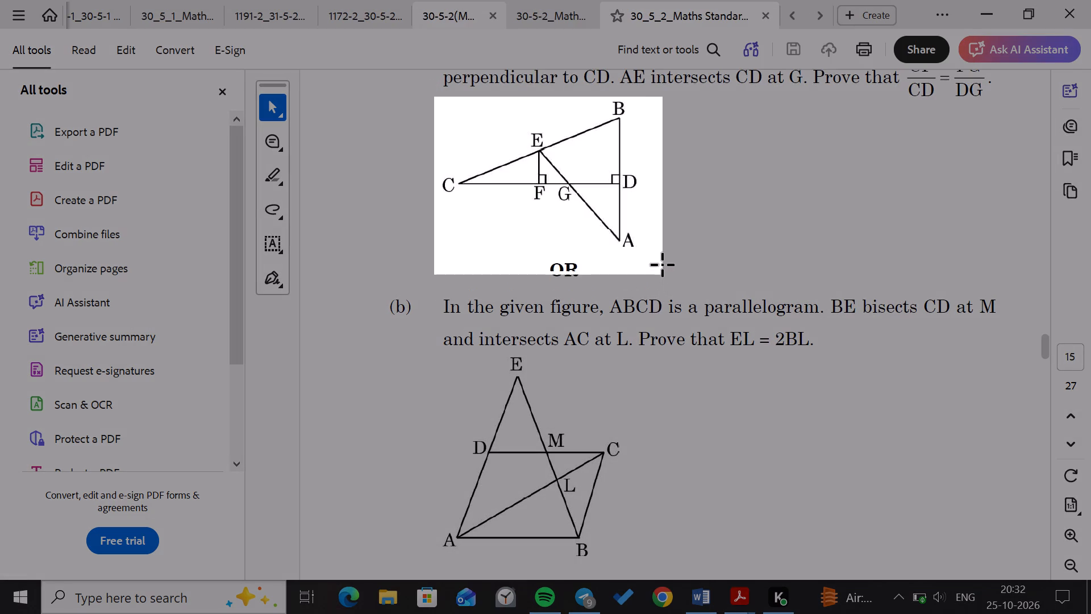
drag(663, 265, 649, 257)
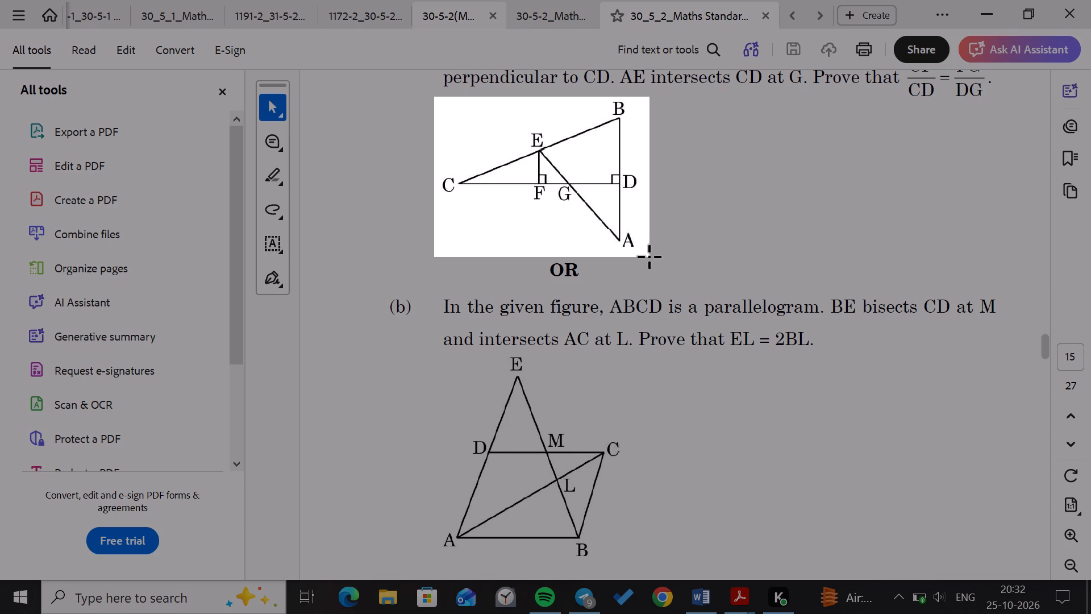
In the Word document, replace Question 31(a)'s diagram placeholder with the captured figure above OR and shrink it to about 70% size.
click(703, 585)
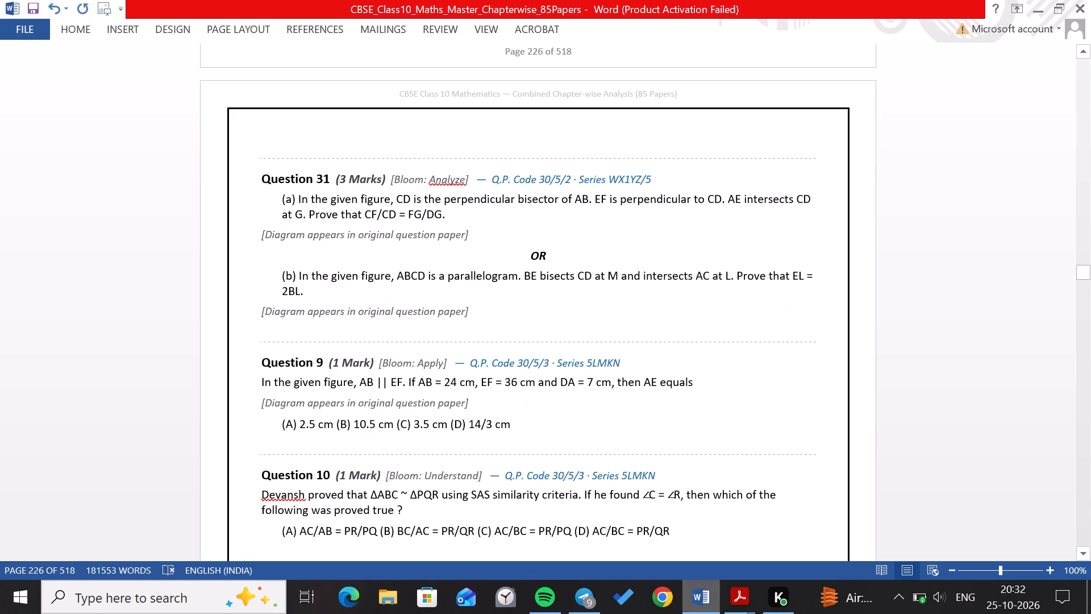
drag(259, 237, 386, 248)
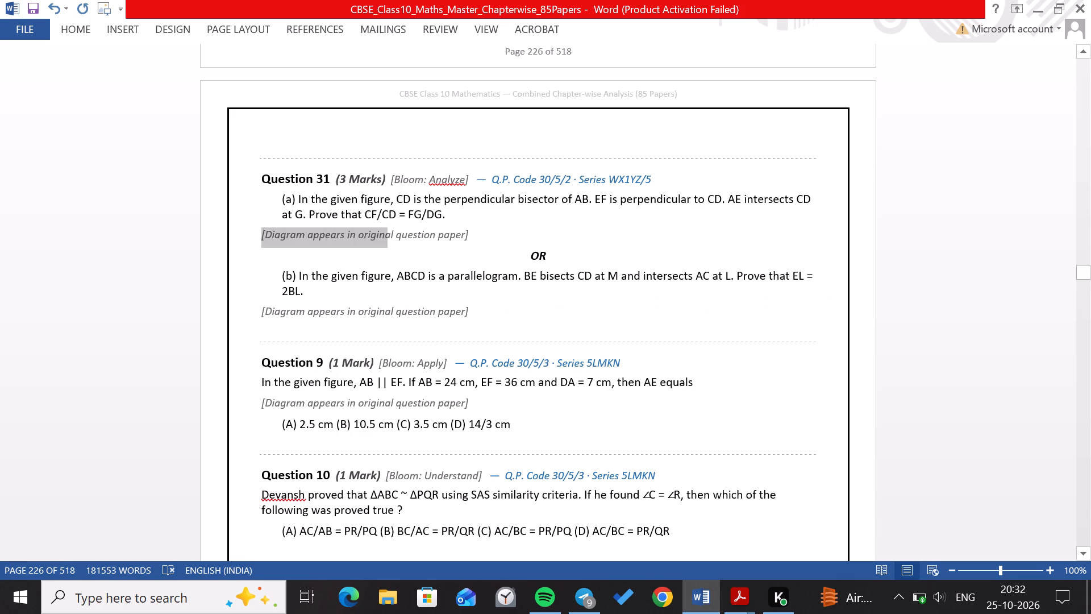
drag(386, 248, 467, 237)
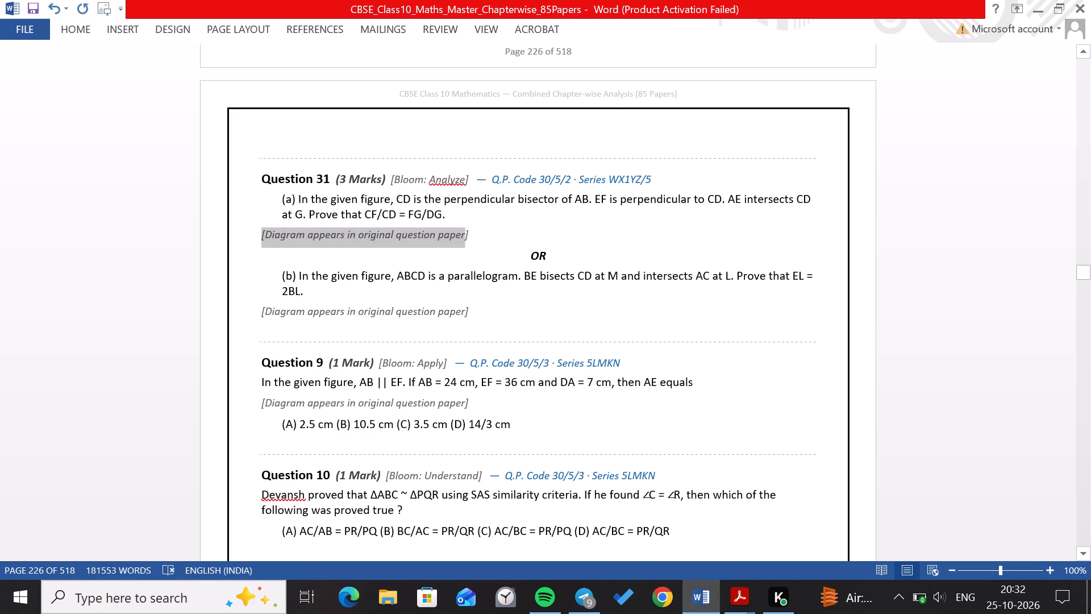
drag(467, 237, 469, 237)
key(BackSpace)
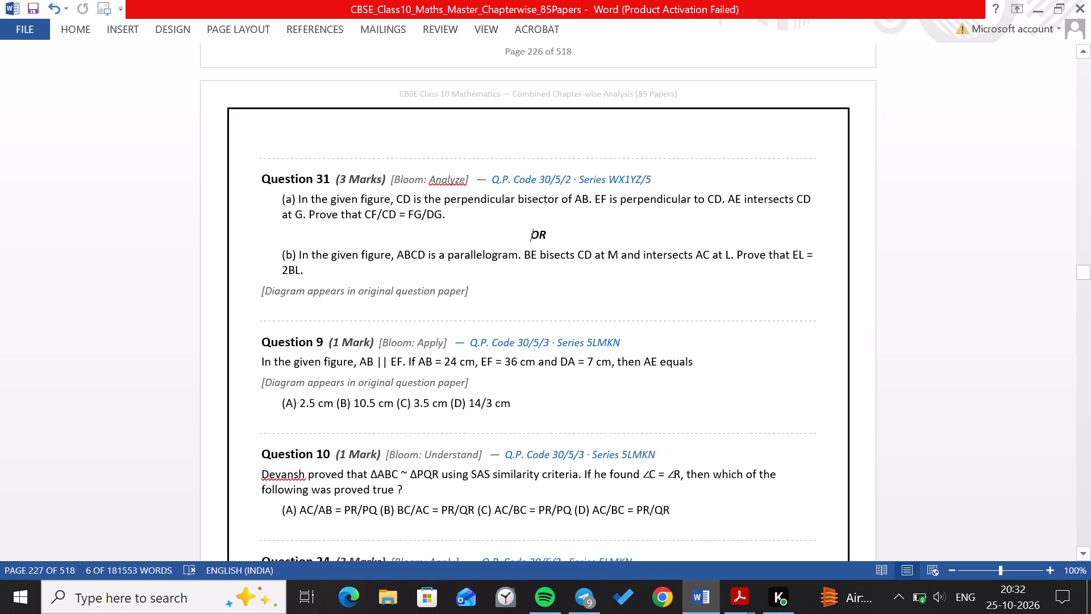
key(Return)
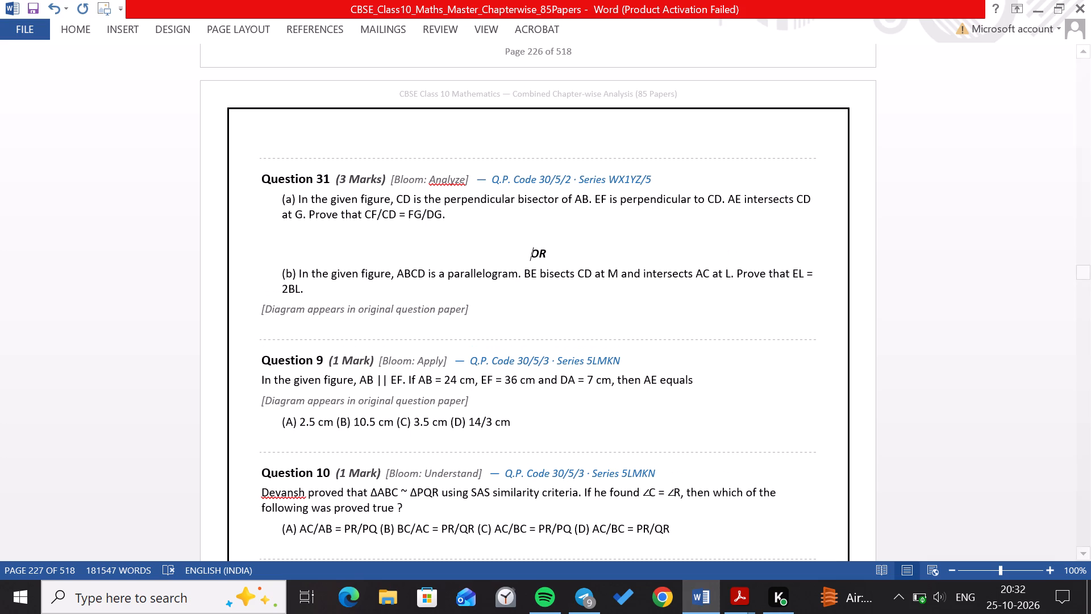
key(Up)
key(ctrl+v)
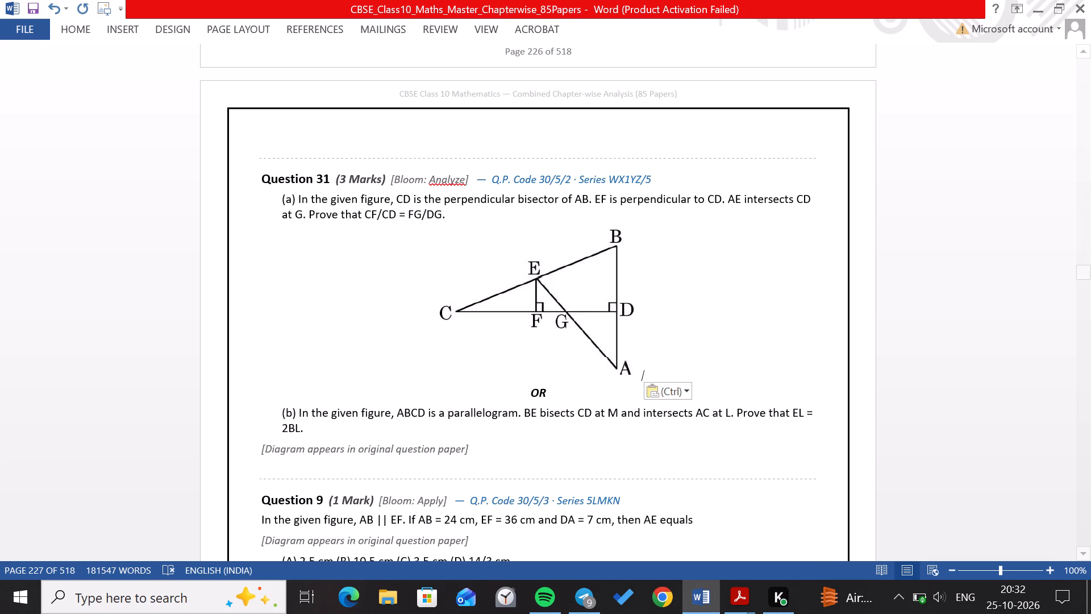
click(549, 287)
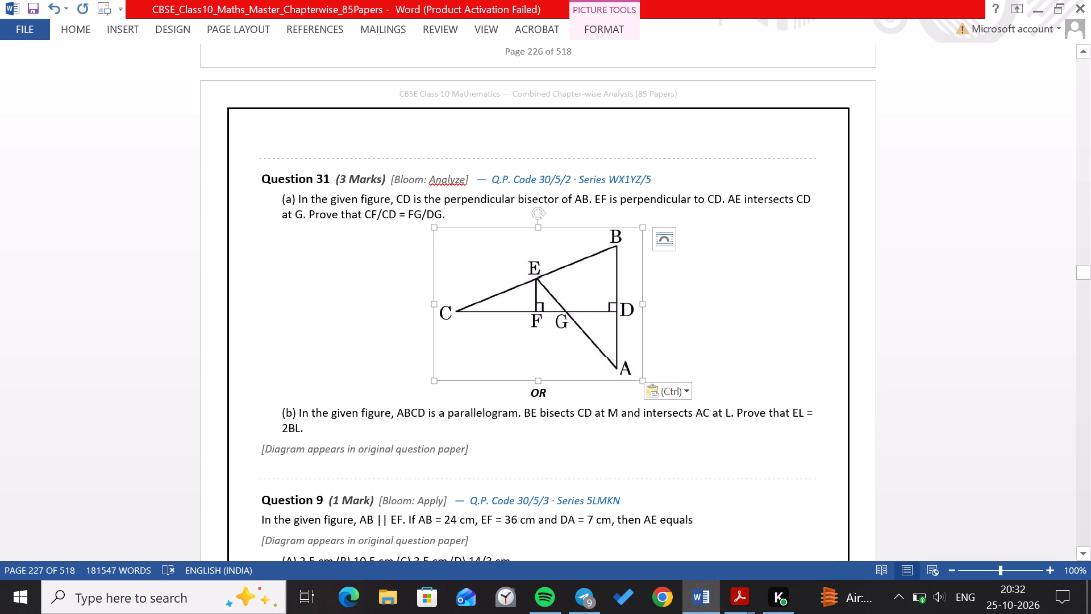
drag(642, 379, 557, 317)
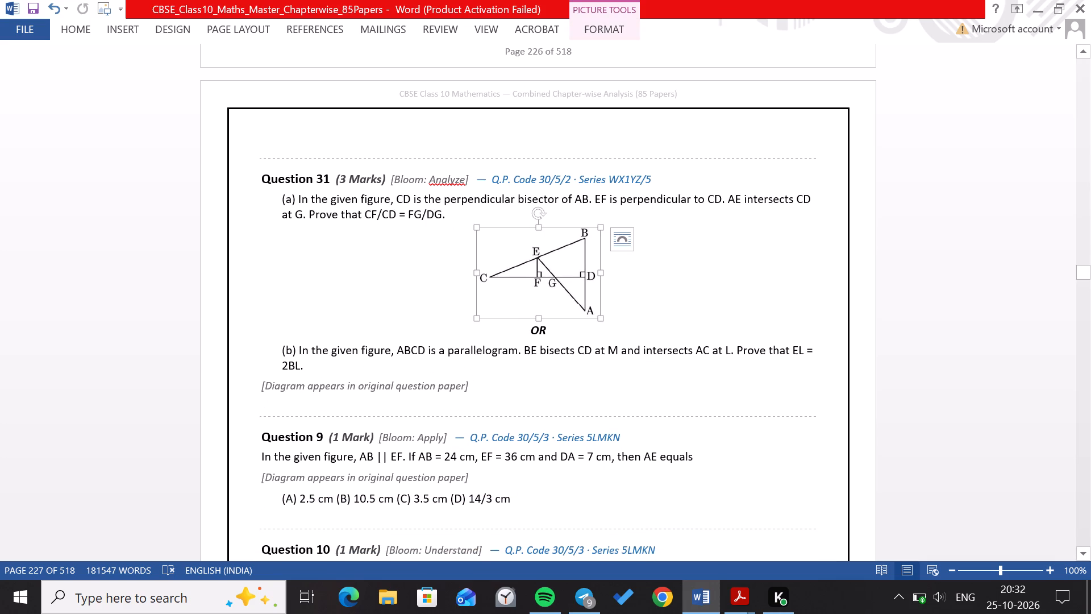
drag(601, 318, 615, 336)
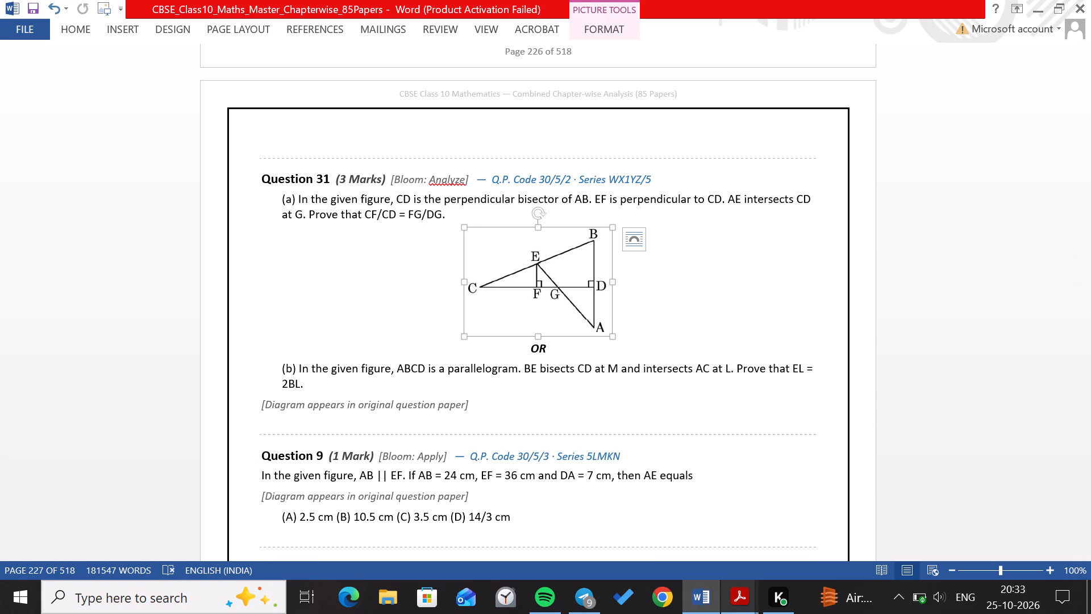
Back in the 30/5/2 PDF in Acrobat, capture the Question 31(b) parallelogram figure with points E, M and L.
click(1032, 559)
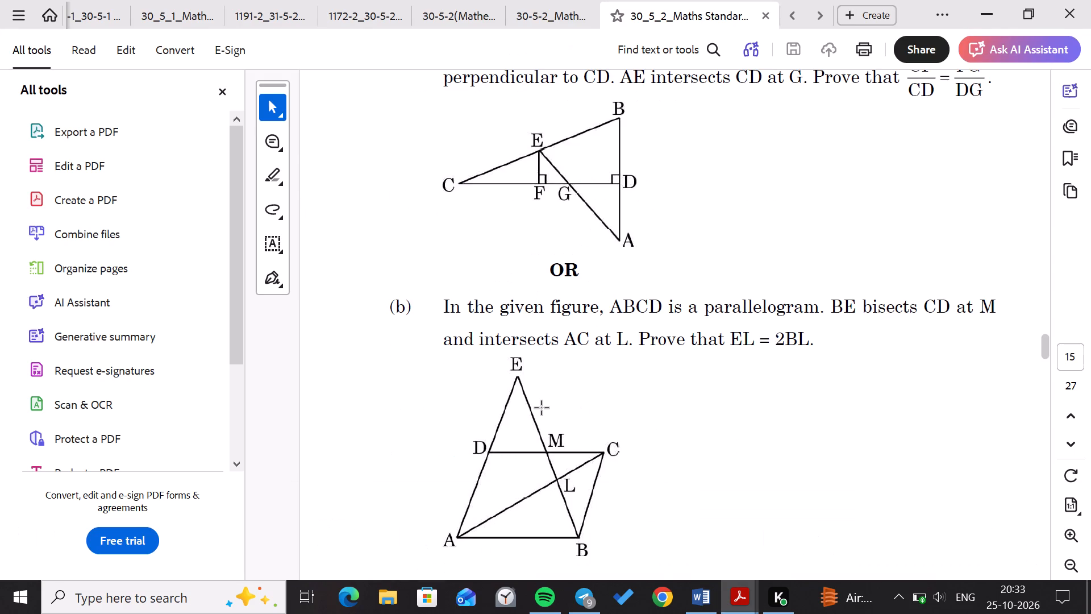
scroll(542, 408, down, 3)
scroll(542, 408, up, 2)
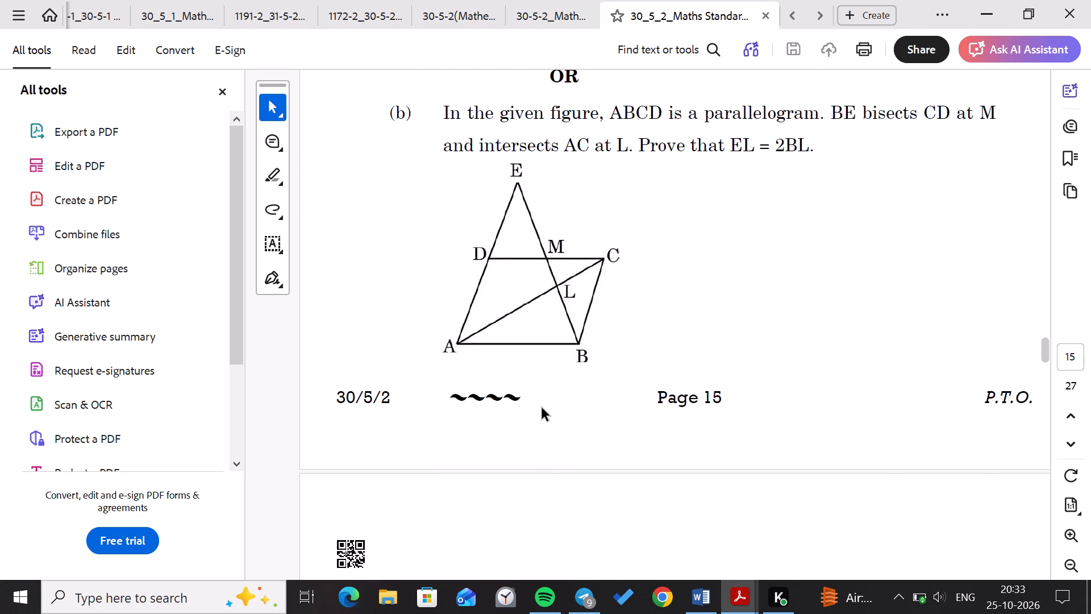
key(shift+super+s)
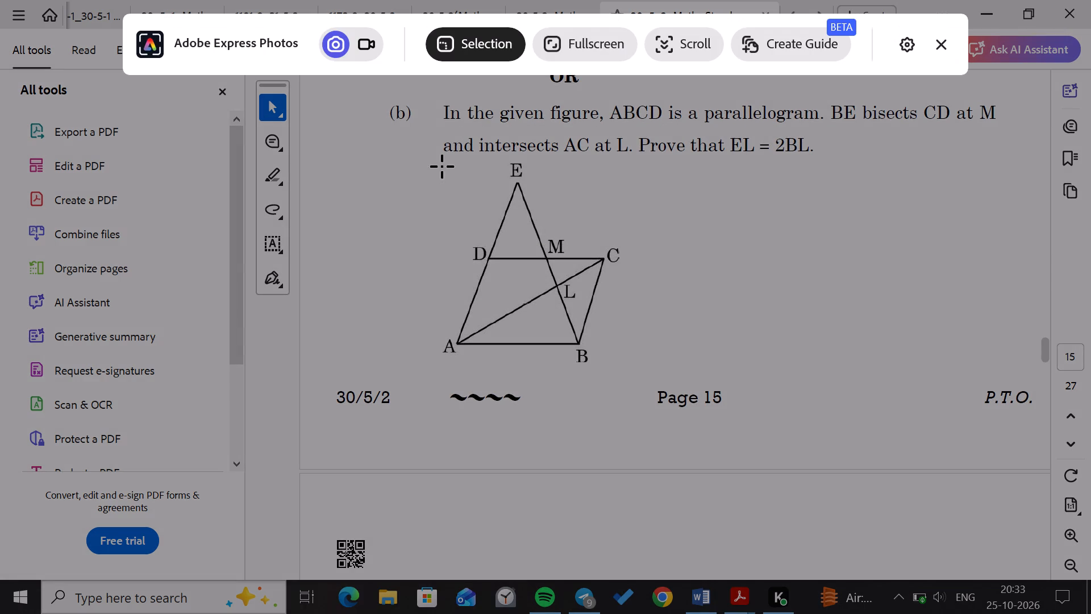
drag(438, 158, 639, 362)
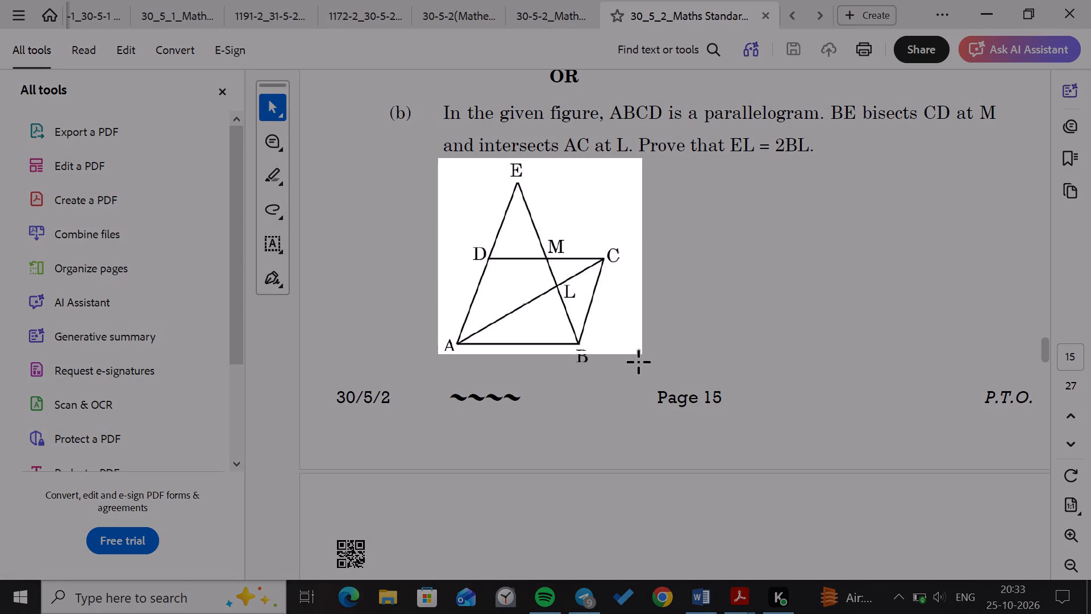
drag(639, 362, 626, 371)
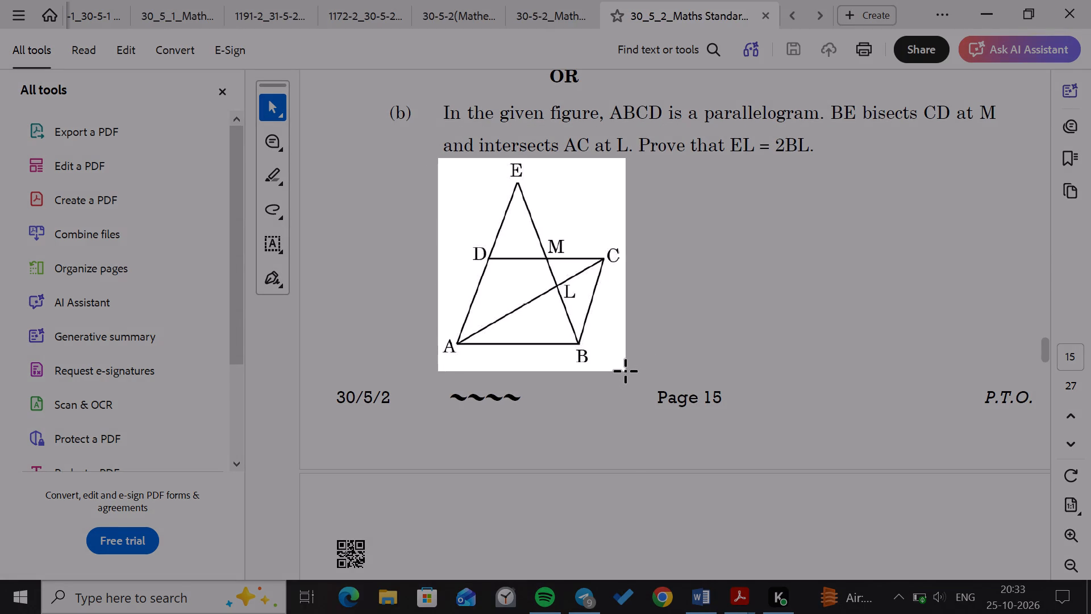
In the Word document, replace Question 31(b)'s diagram placeholder with the captured parallelogram figure and shrink it to about two-thirds size.
click(688, 596)
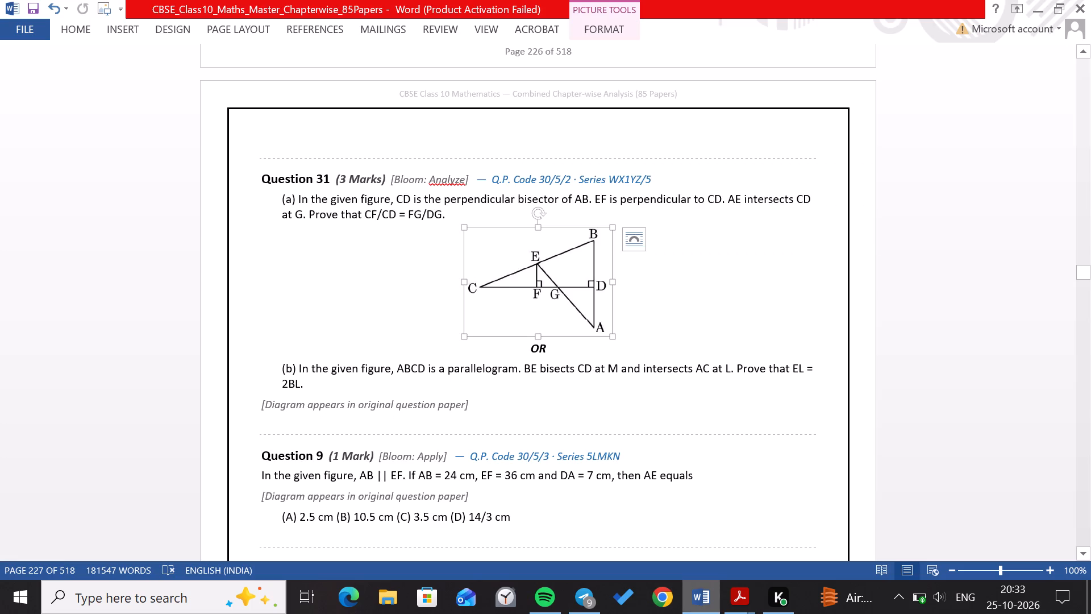
click(259, 404)
drag(259, 404, 470, 403)
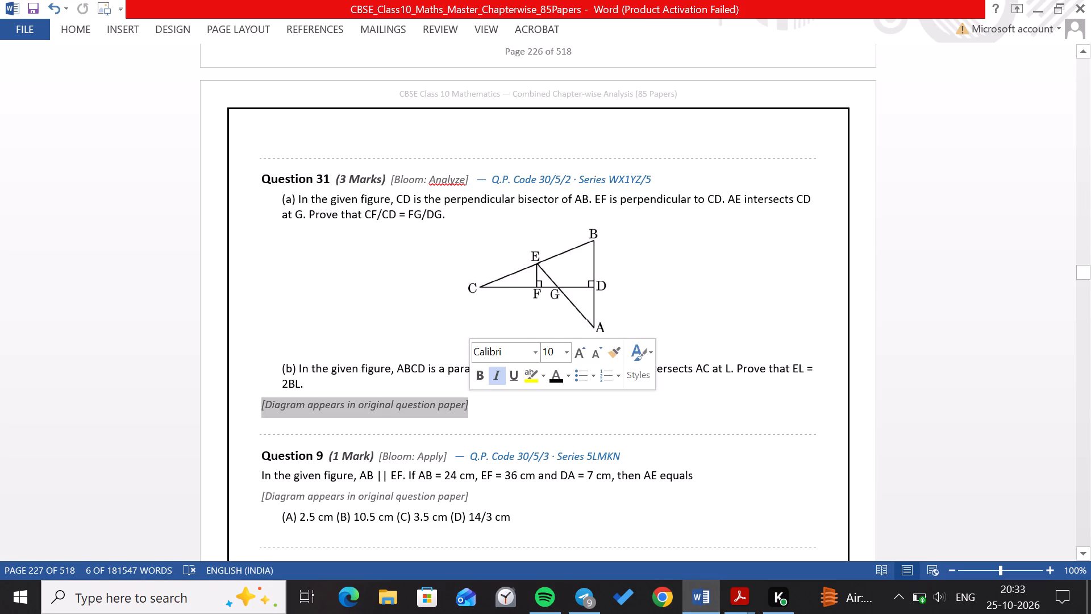
key(BackSpace)
key(ctrl+v)
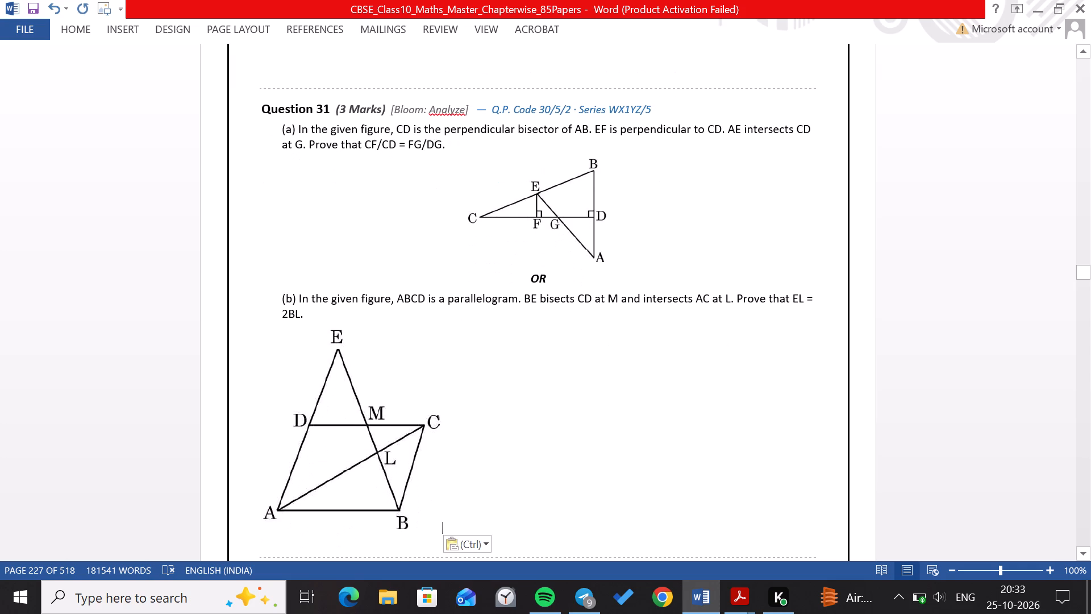
click(379, 438)
scroll(379, 438, down, 1)
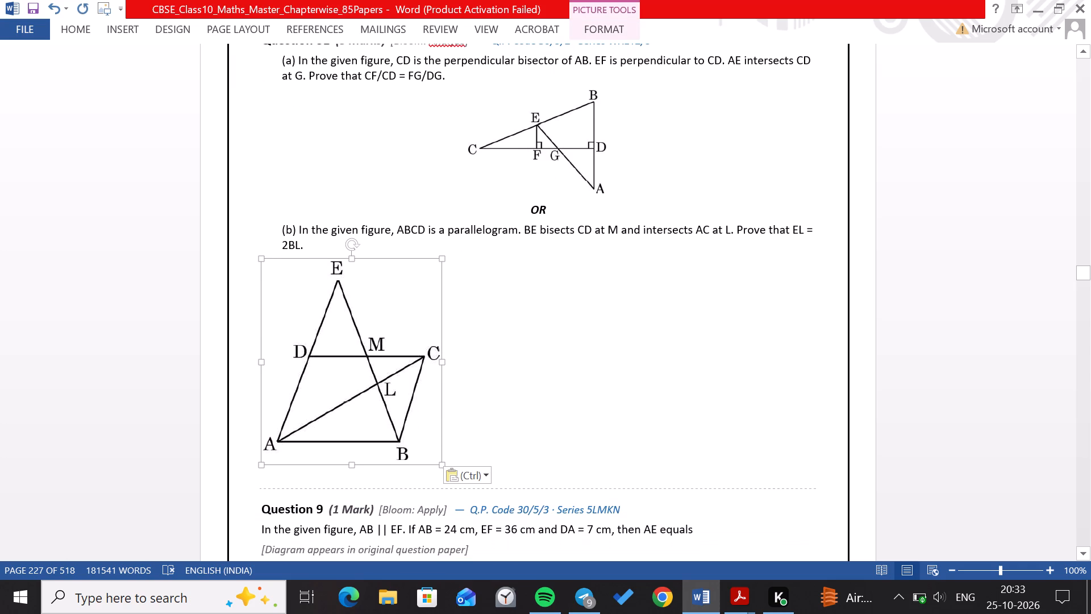
drag(440, 463, 379, 368)
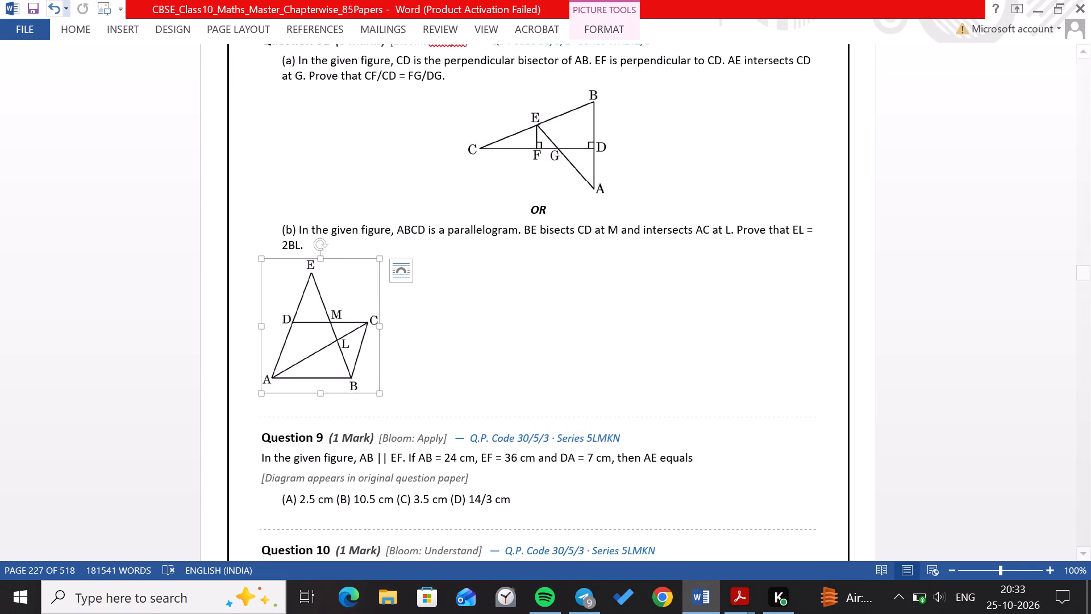
Centre the Question 31(b) parallelogram figure on the page.
click(80, 27)
click(352, 78)
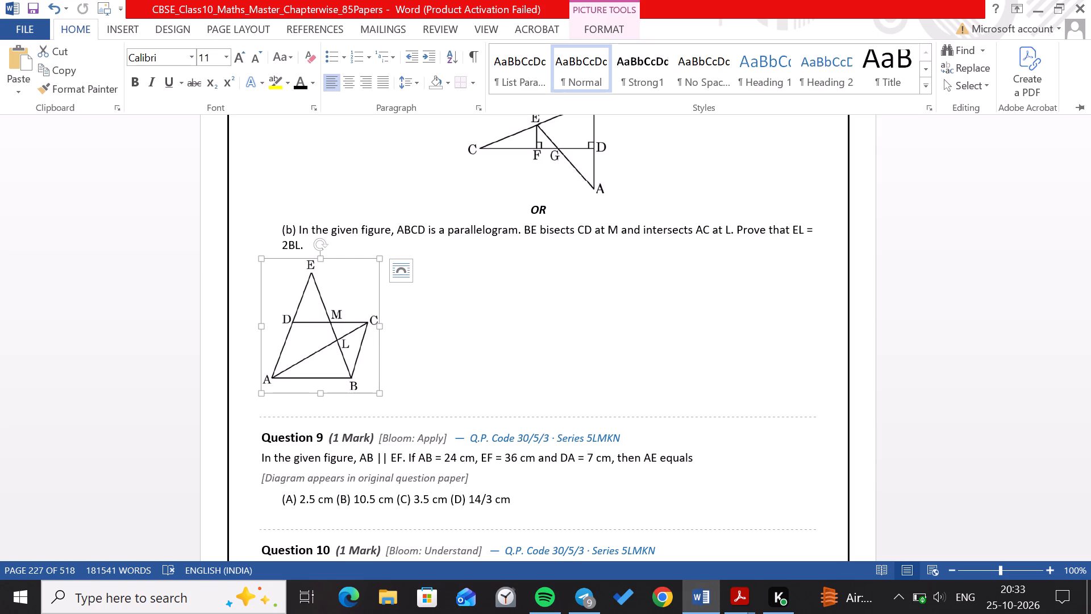
Remove the indent from Question 9's option line and space option (B) 10.5 cm out into a second column near mid-page.
double_click(671, 341)
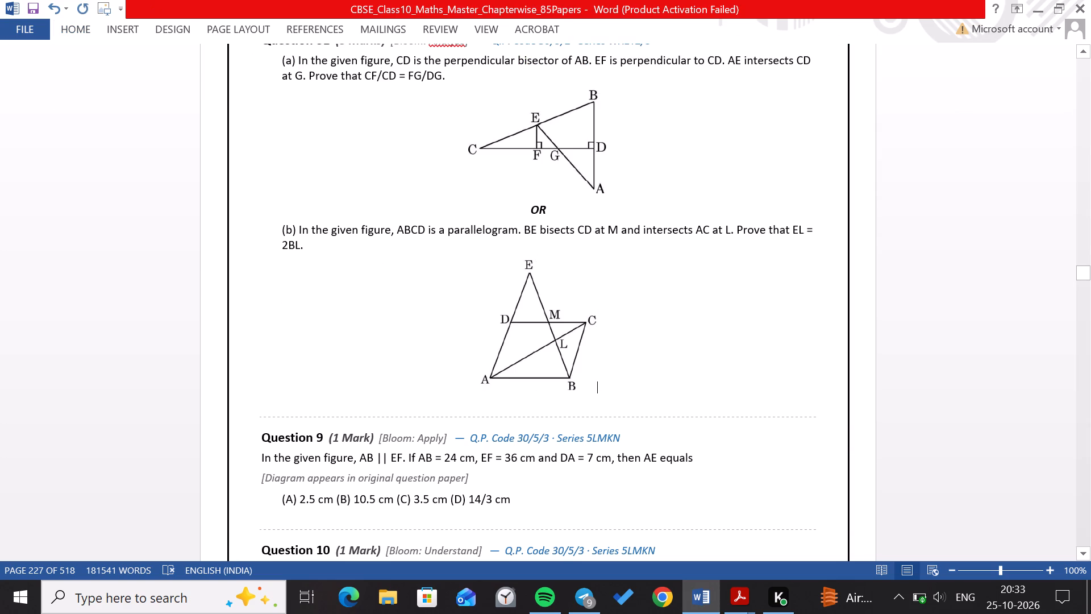
scroll(671, 341, down, 3)
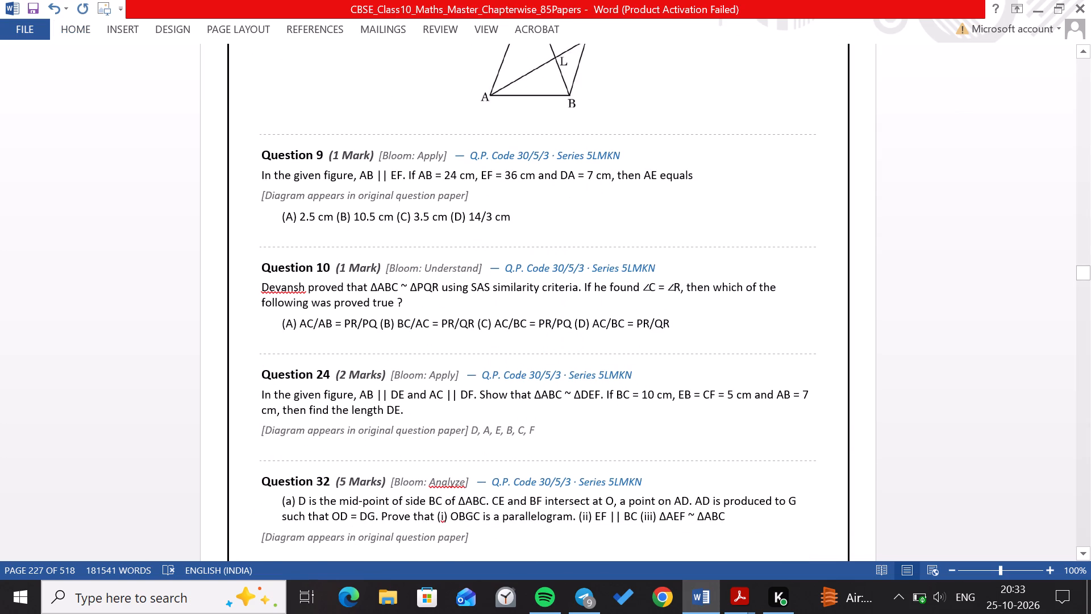
click(281, 215)
key(BackSpace)
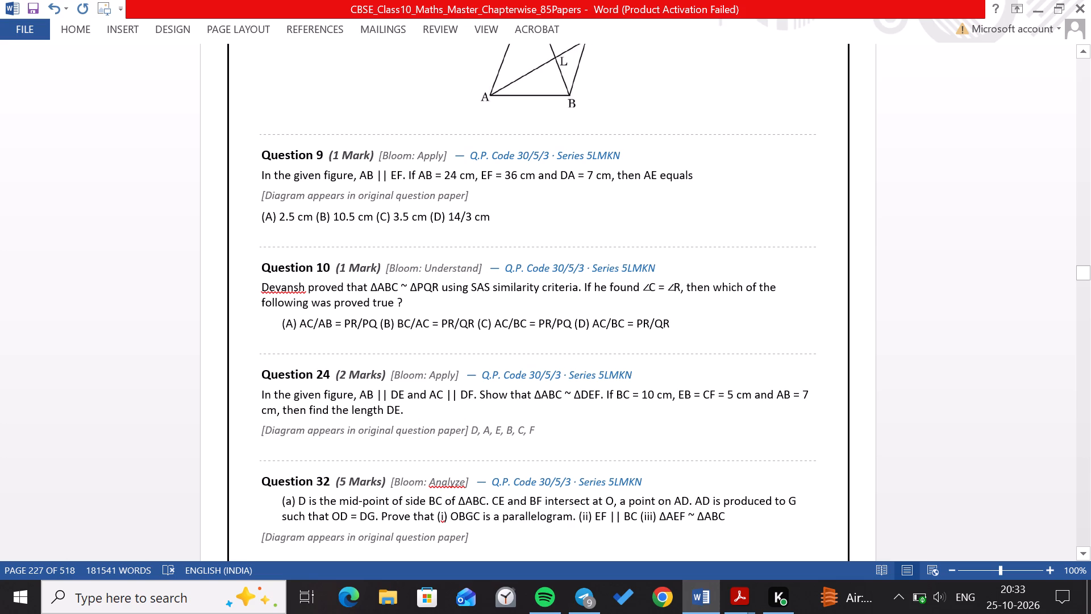
click(316, 218)
key(space)
key(space)
key(space)
key(space)
key(space)
key(space)
key(space)
key(space)
key(space)
key(space)
key(space)
key(space)
key(space)
key(space)
key(space)
key(space)
key(space)
key(space)
key(space)
key(space)
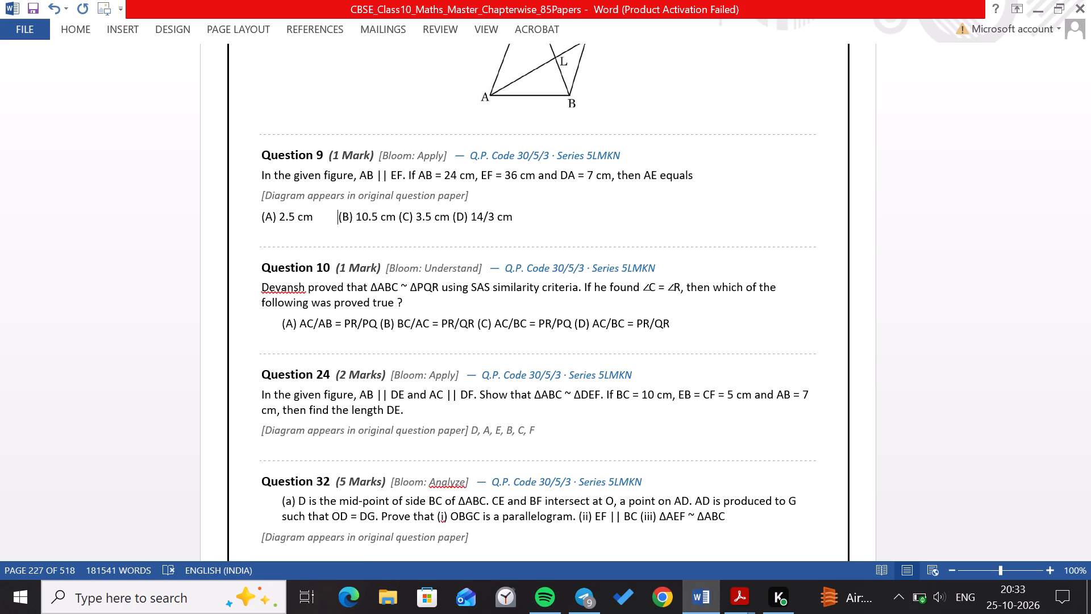
key(space)
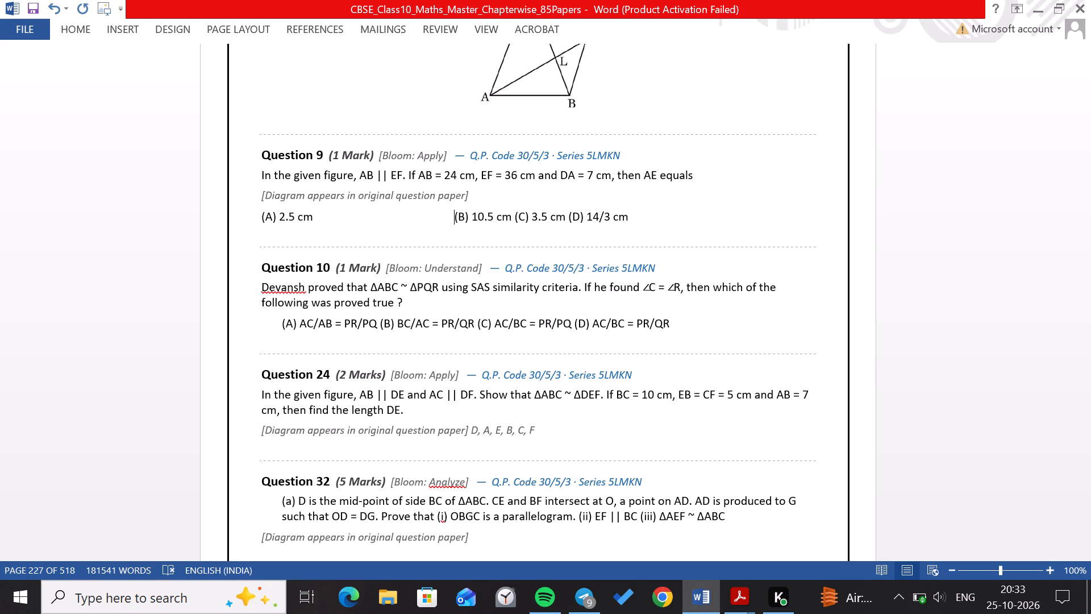
key(space)
key(space)
key(space)
key(space)
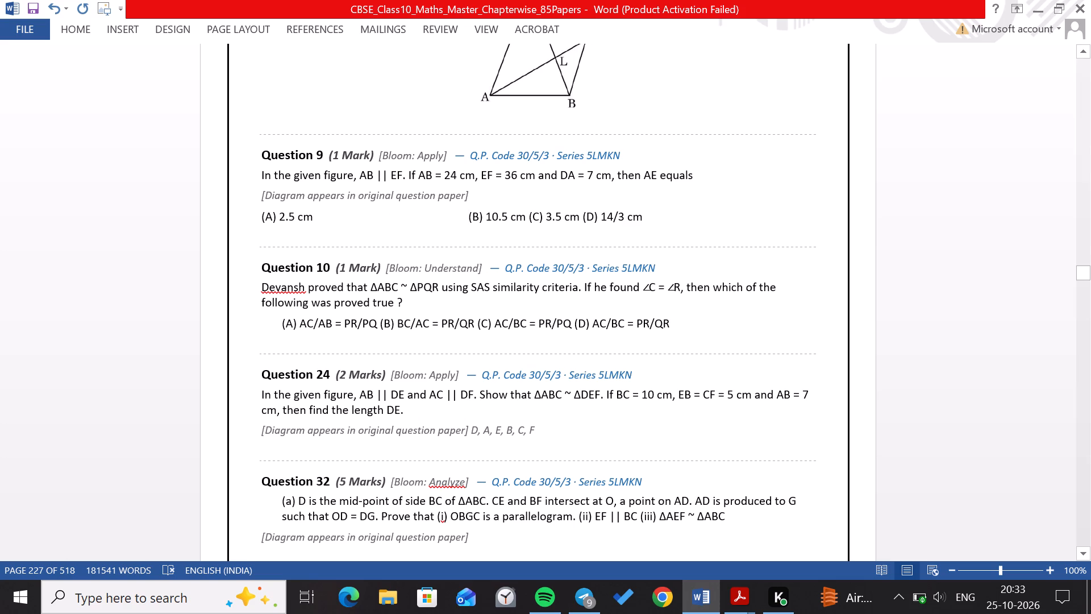
Move Question 9's options (C) and (D) to a new line and space (D) 14/3 cm out to align under (B).
click(528, 215)
key(Return)
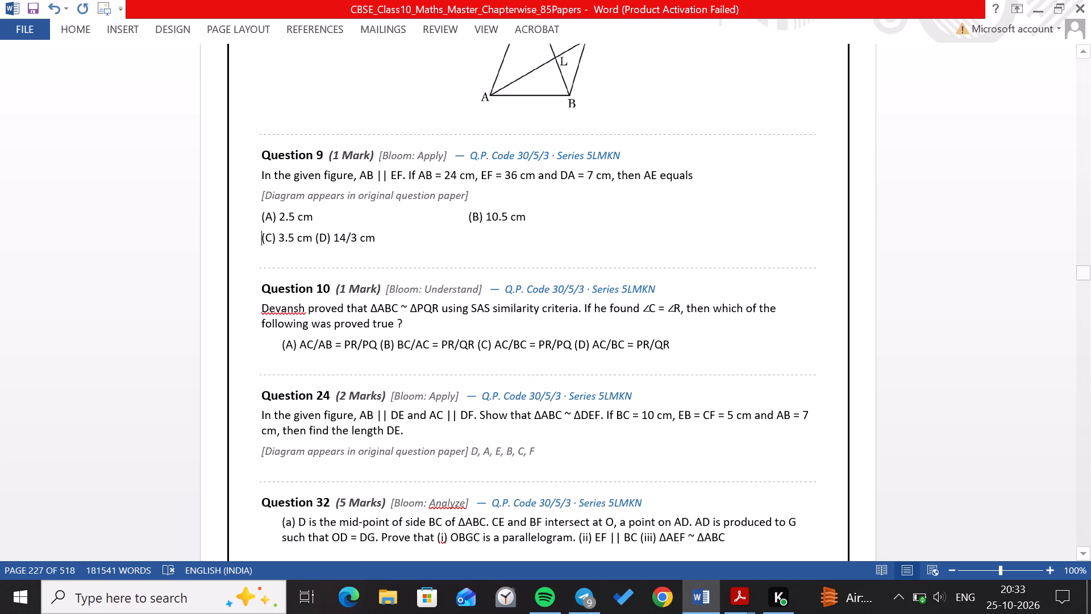
click(317, 236)
key(space)
key(space)
key(space)
key(space)
key(space)
key(space)
key(space)
key(space)
key(space)
key(space)
key(space)
key(space)
key(space)
key(space)
key(space)
key(space)
key(space)
key(space)
key(space)
key(space)
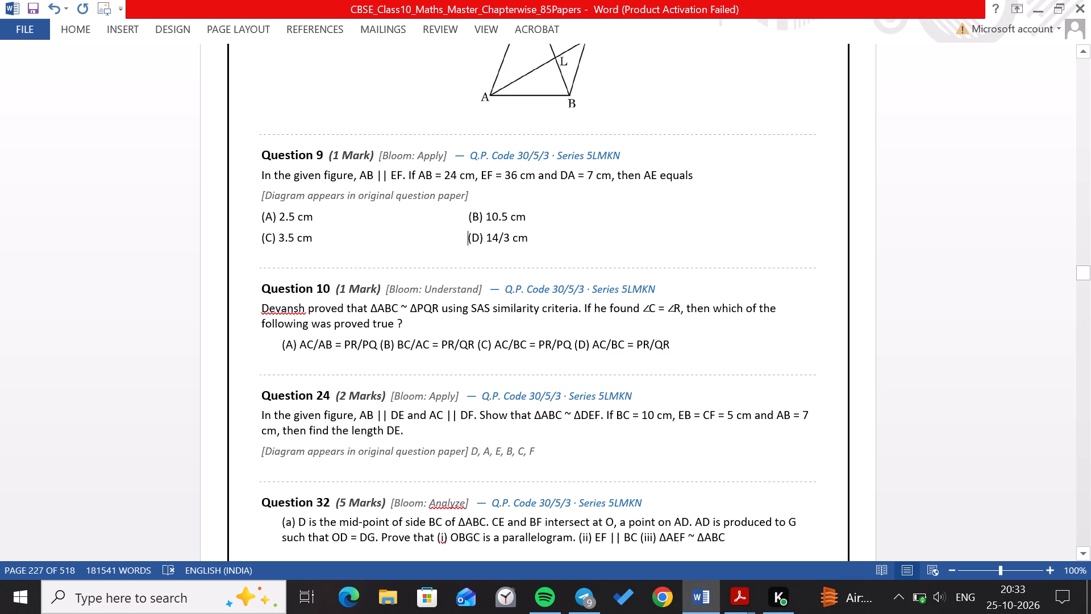
key(BackSpace)
key(space)
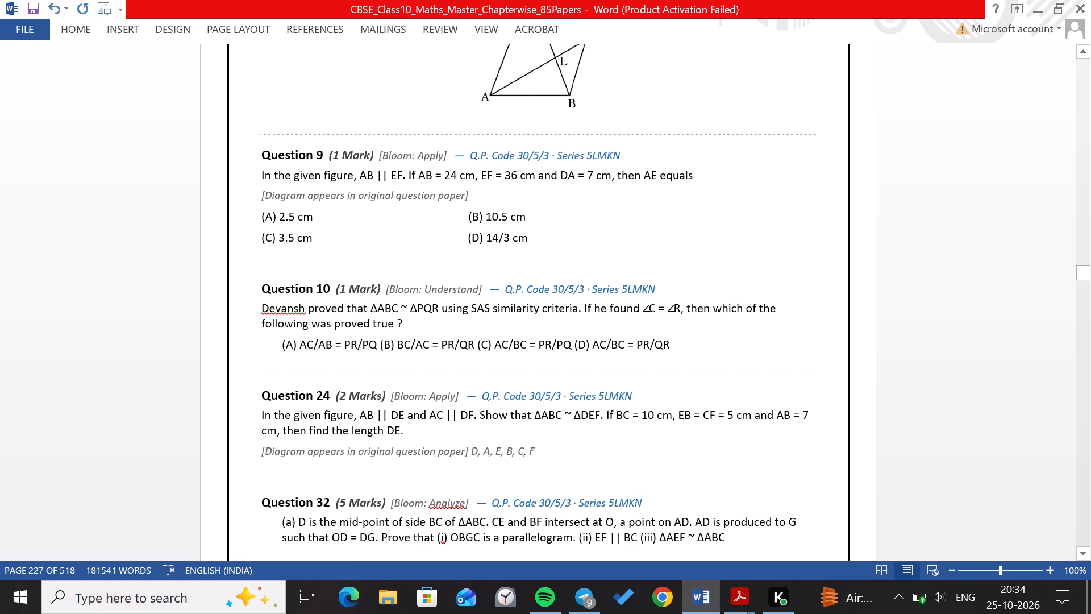
Remove the indent from Question 10's option line and space option (B) BC/AC = PR/QR out into a second column near mid-page.
click(281, 346)
key(BackSpace)
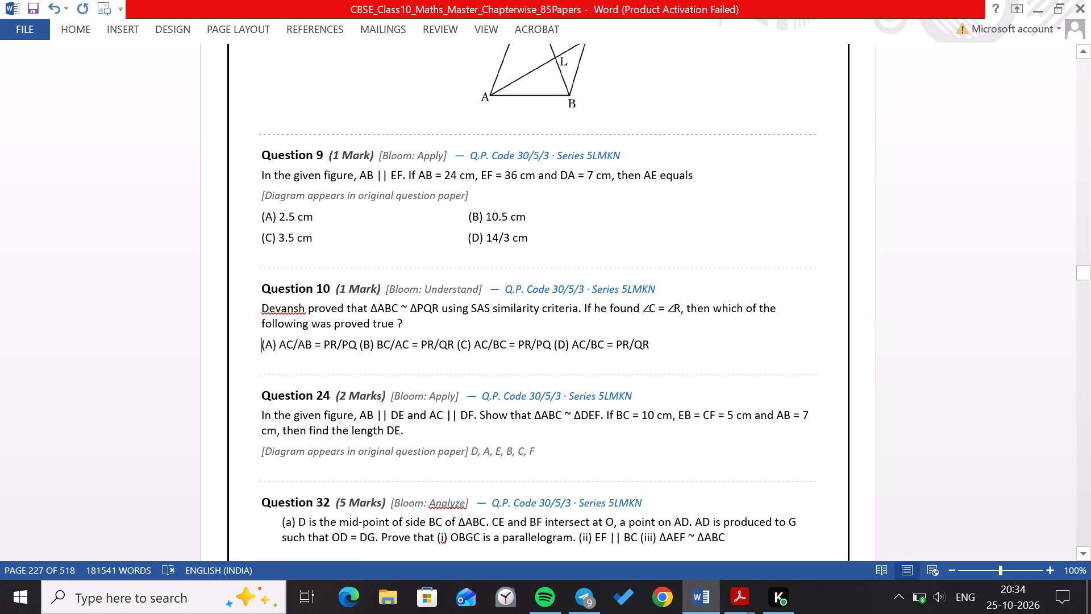
double_click(361, 345)
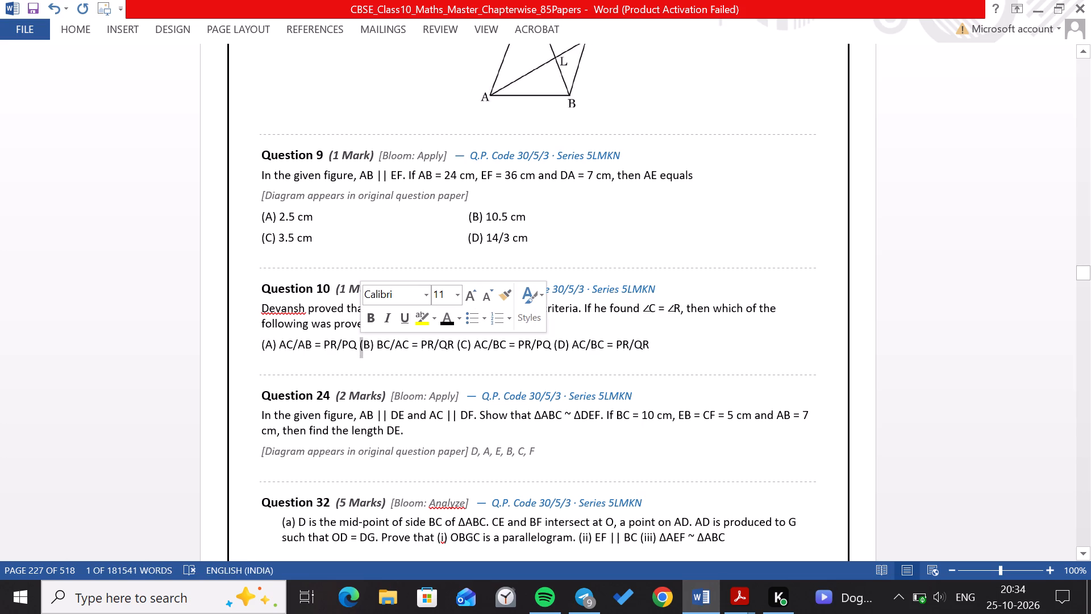
click(361, 345)
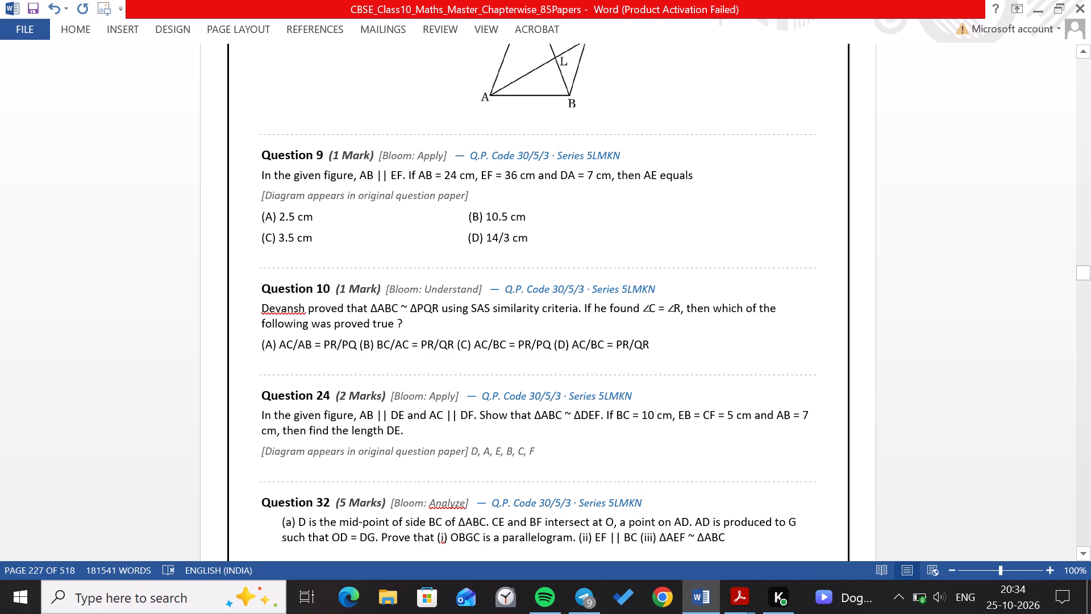
key(space)
key(space)
key(space)
key(space)
key(space)
key(space)
key(space)
key(space)
key(space)
key(space)
key(space)
key(space)
key(space)
key(space)
key(space)
key(space)
key(space)
key(space)
key(space)
key(space)
key(space)
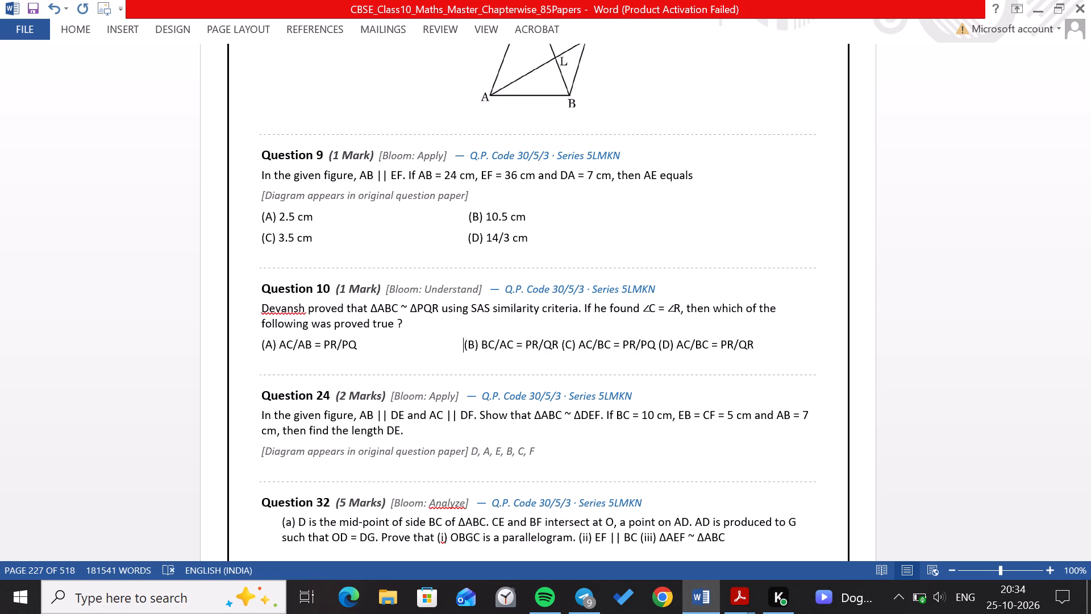
key(space)
key(space)
key(space)
key(space)
key(space)
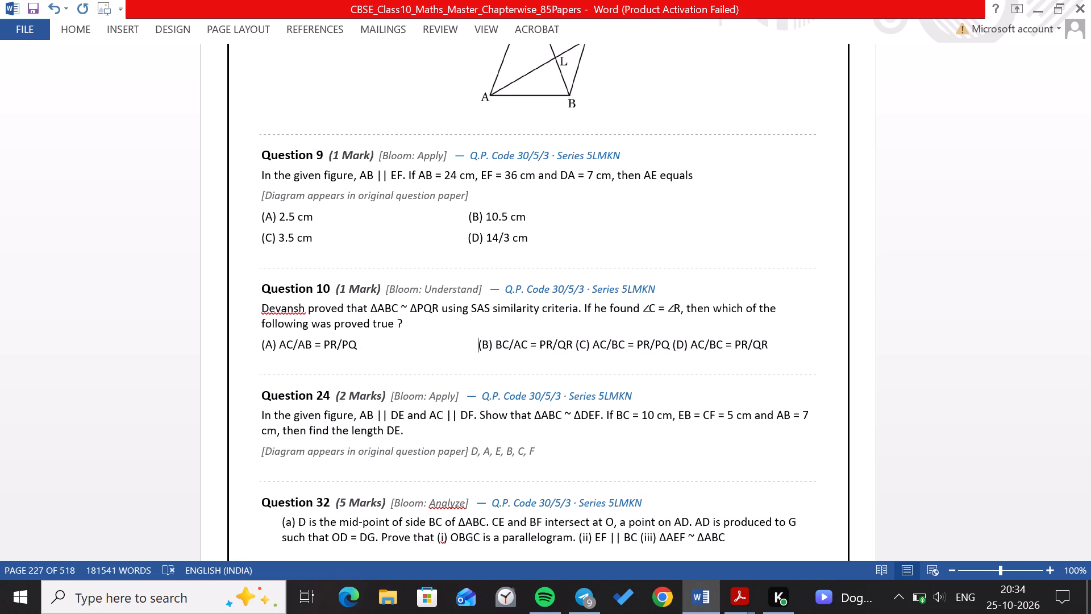
key(space)
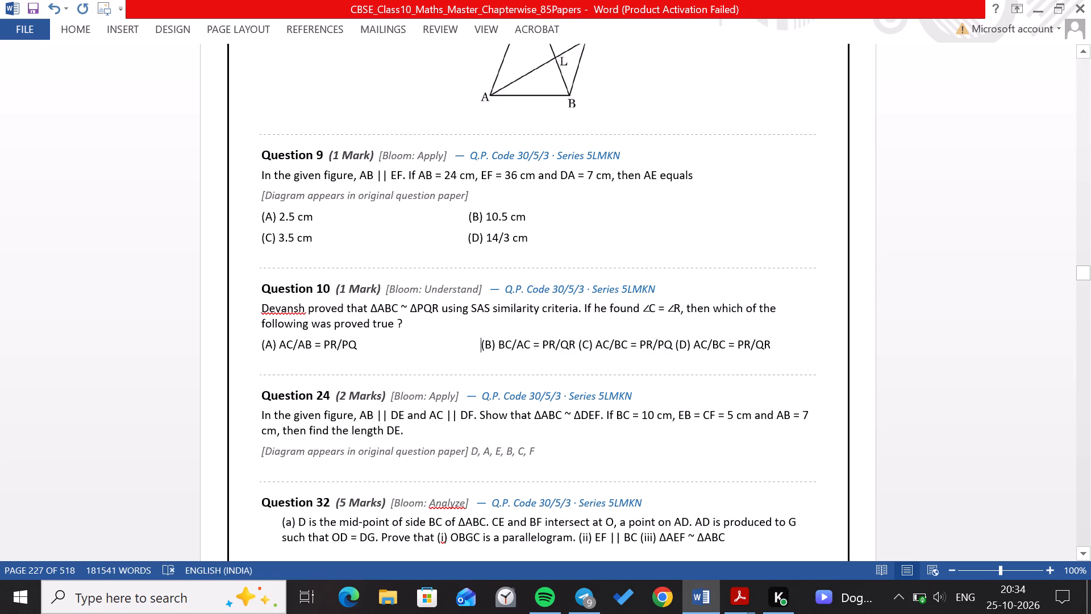
Move Question 10's options (C) and (D) to a new line and space (D) AC/BC = PR/QR out to align under (B).
click(579, 347)
key(Return)
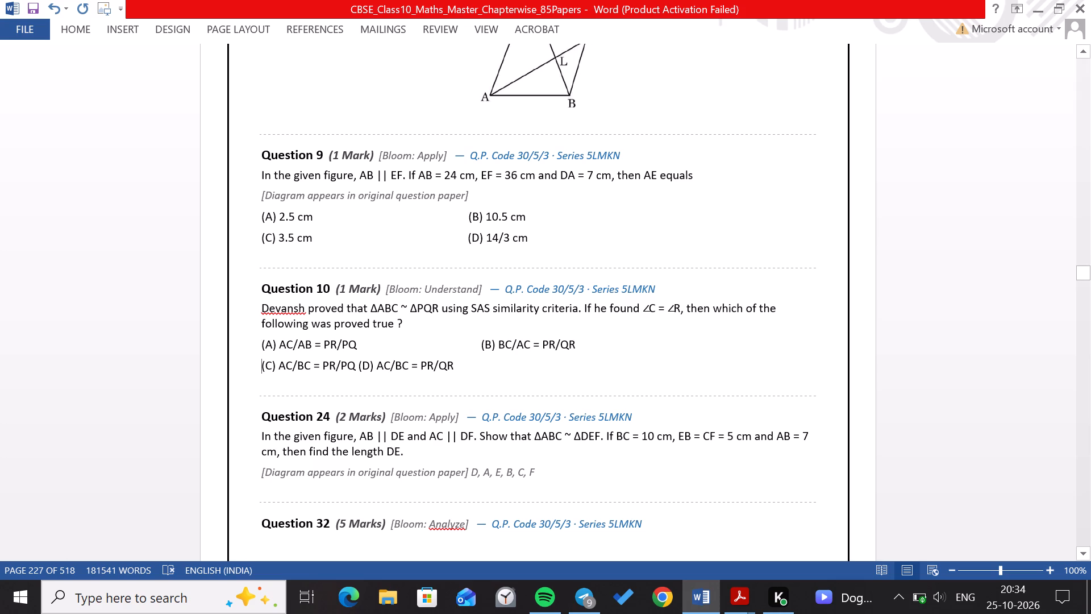
click(359, 366)
key(space)
key(space)
key(space)
key(space)
key(space)
key(space)
key(space)
key(space)
key(space)
key(space)
key(space)
key(space)
key(space)
key(space)
key(space)
key(space)
key(space)
key(space)
key(space)
key(space)
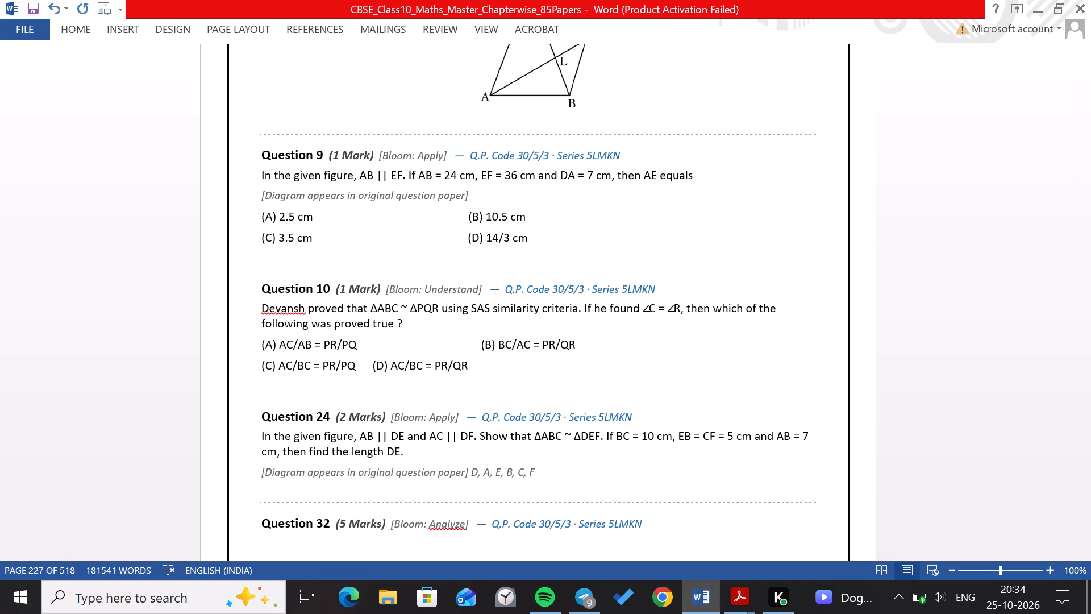
key(BackSpace)
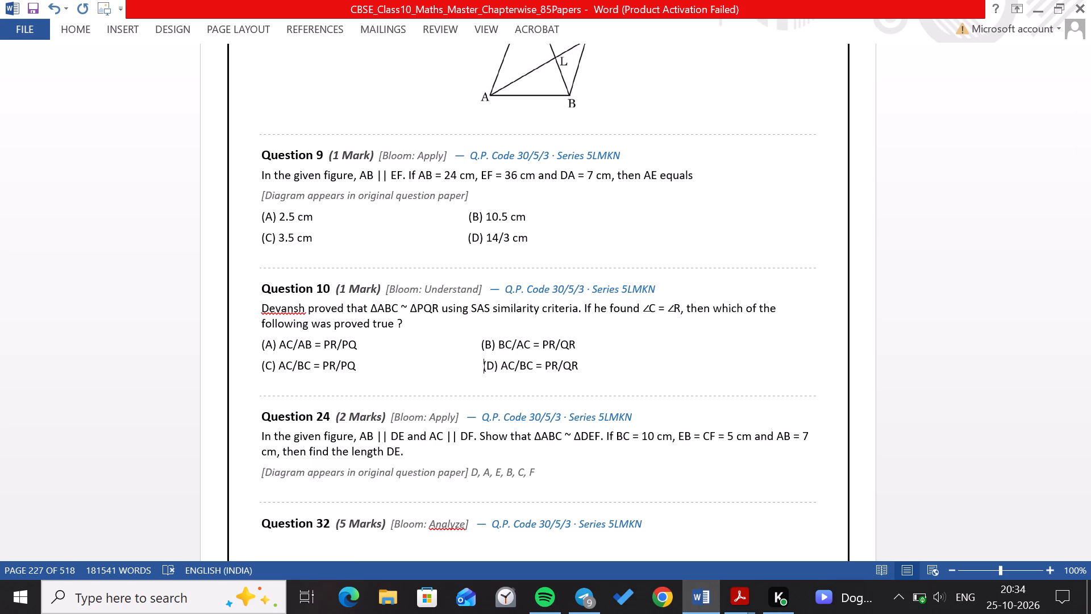
key(BackSpace)
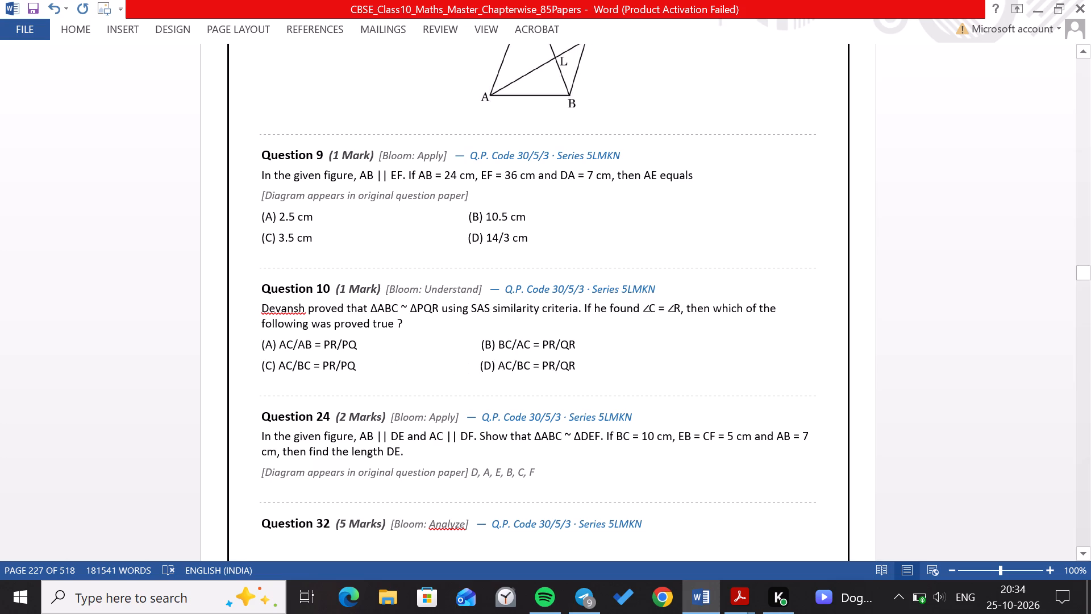